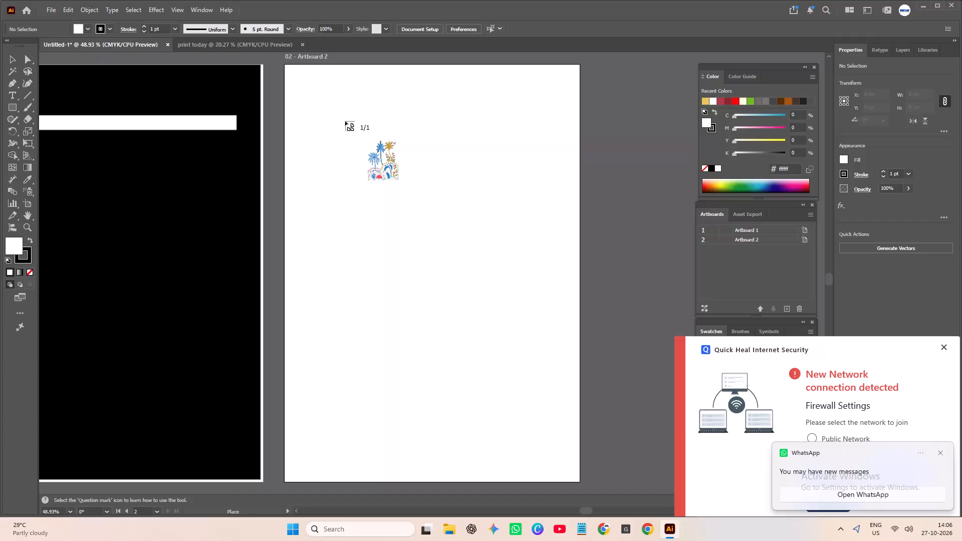
# Place the linked palm-tree illustration on Artboard 2 and enlarge it proportionally to fill most of the artboard's width.
pyautogui.click(337, 109)
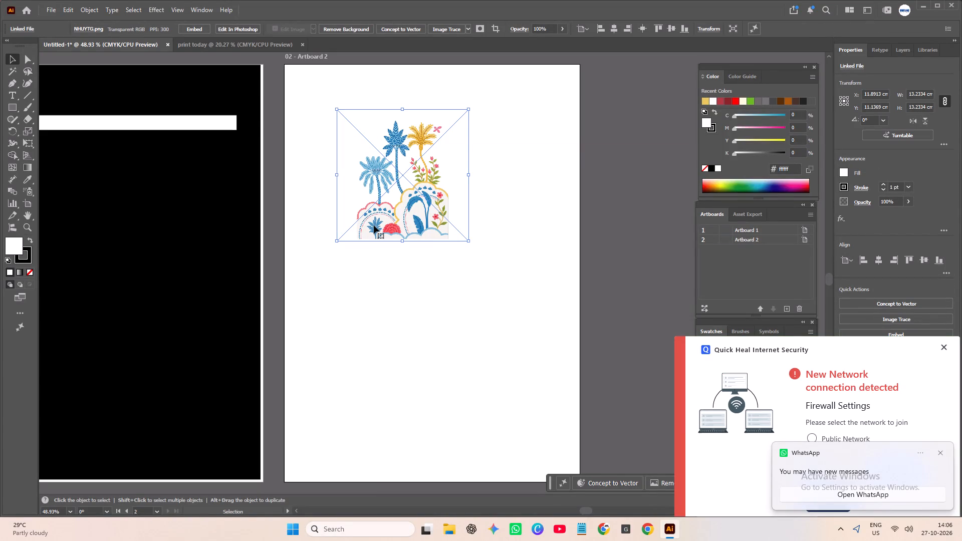
pyautogui.moveTo(467, 241); pyautogui.dragTo(488, 268)
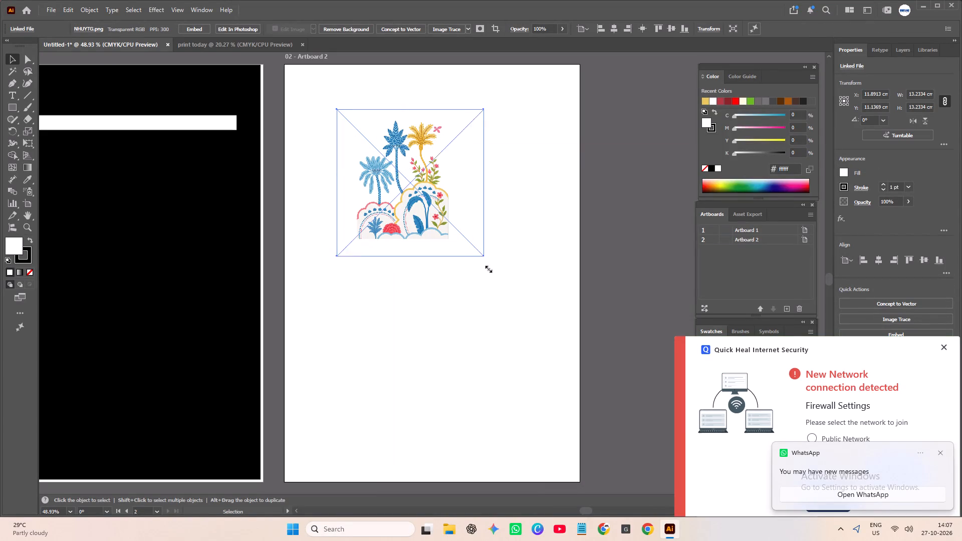
pyautogui.moveTo(488, 268); pyautogui.dragTo(558, 346)
pyautogui.click(593, 269)
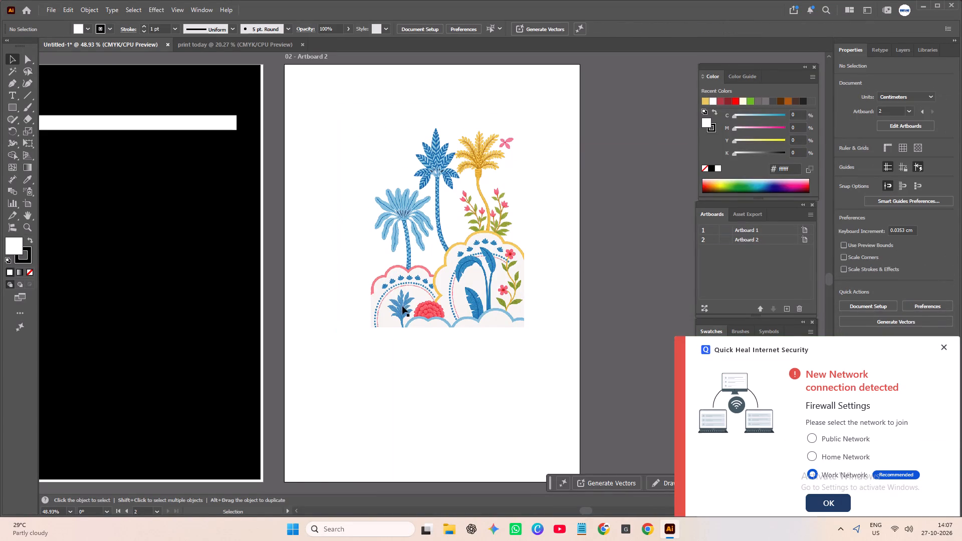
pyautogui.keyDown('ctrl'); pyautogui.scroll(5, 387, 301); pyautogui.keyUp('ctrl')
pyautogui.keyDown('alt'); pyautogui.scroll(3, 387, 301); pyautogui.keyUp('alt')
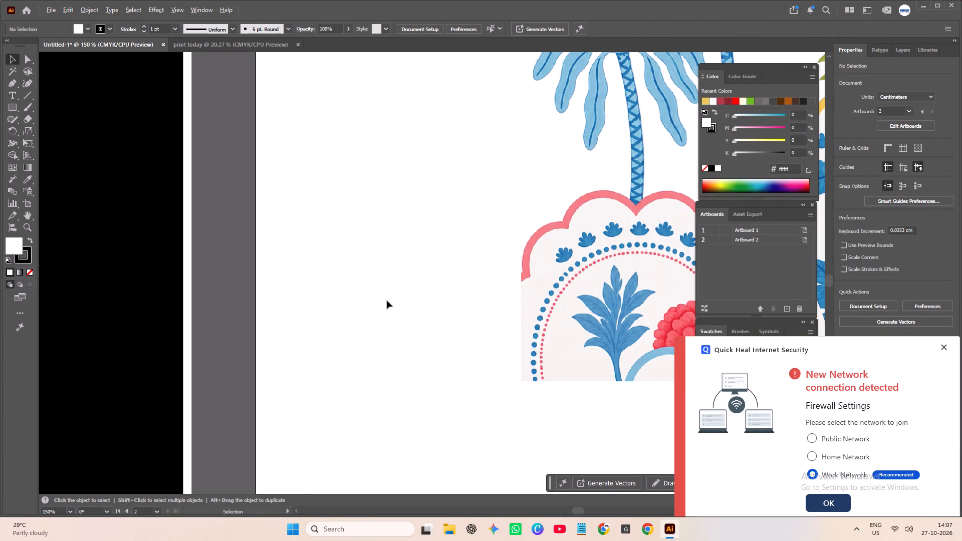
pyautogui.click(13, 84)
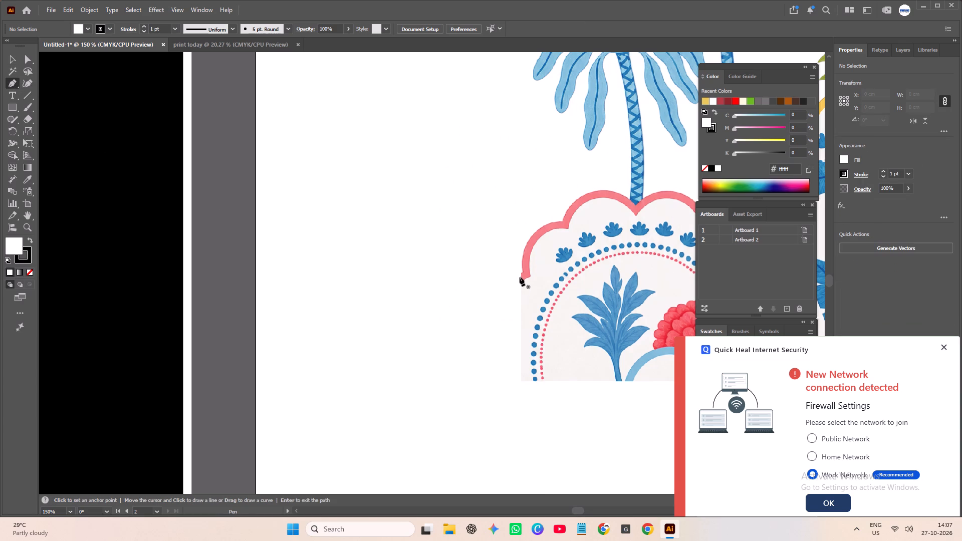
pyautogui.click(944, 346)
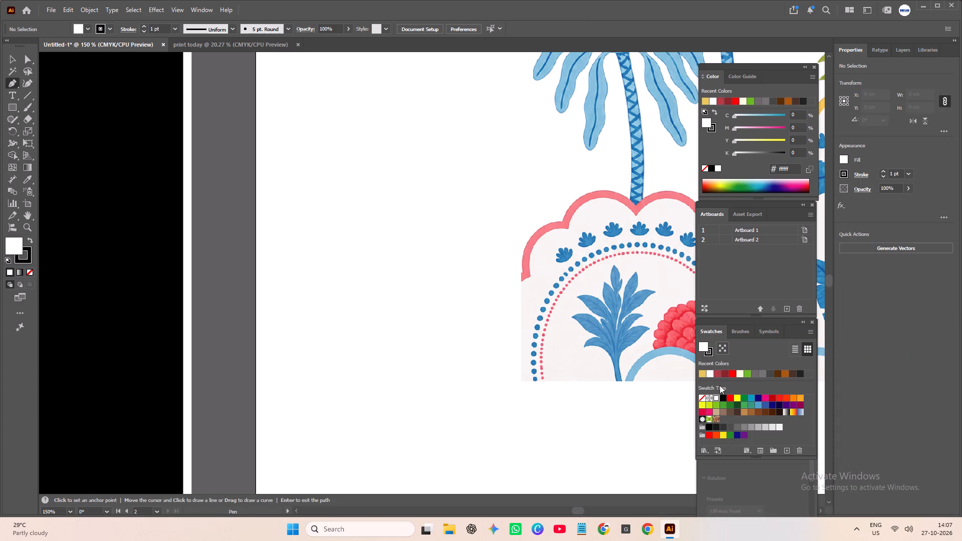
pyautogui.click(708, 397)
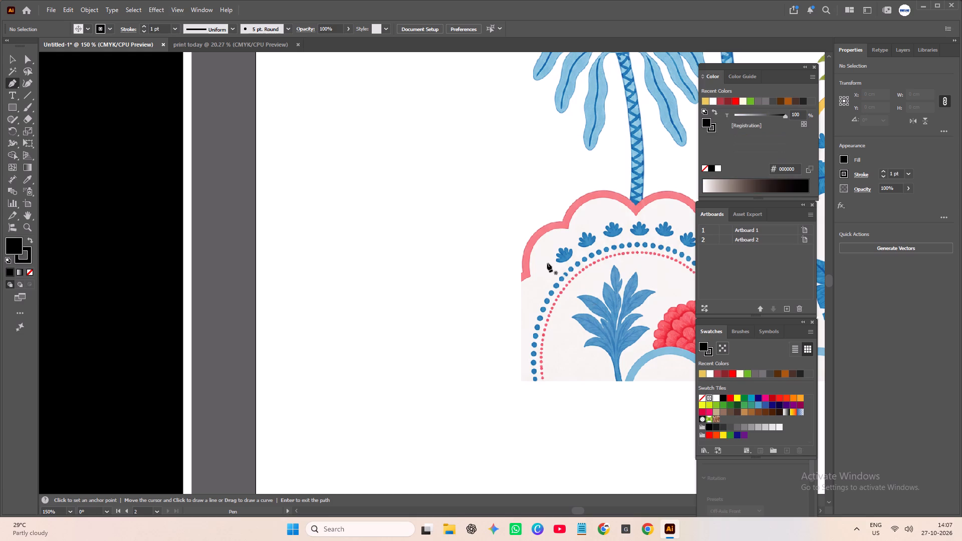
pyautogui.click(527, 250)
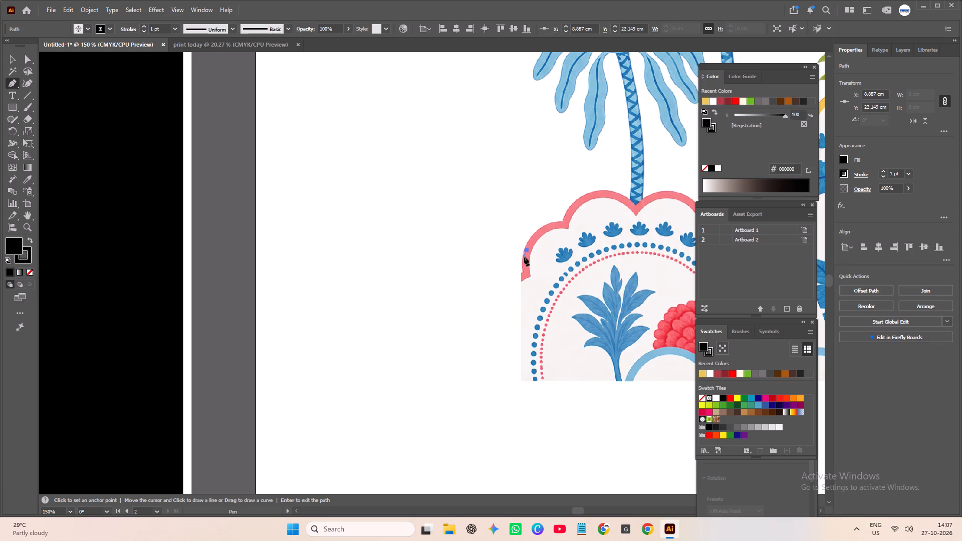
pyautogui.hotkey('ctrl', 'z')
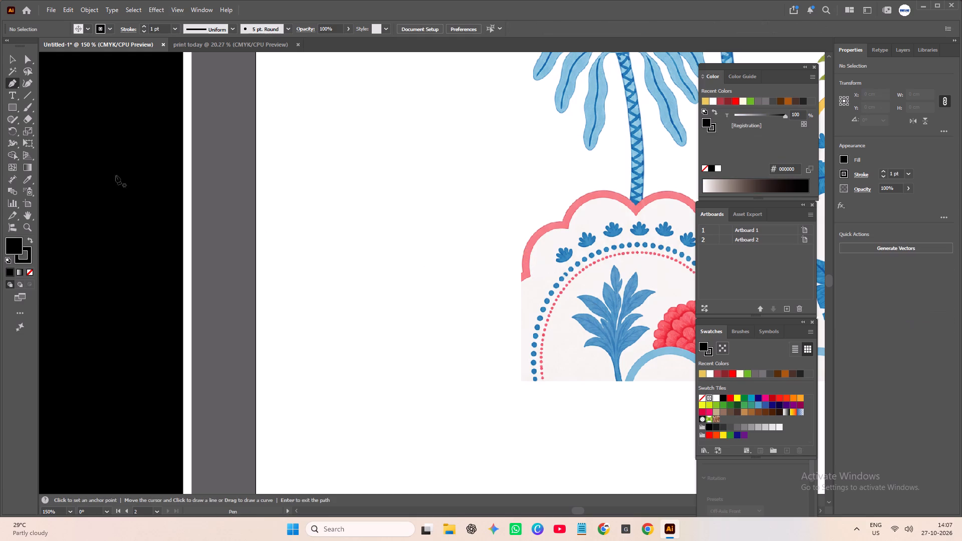
# Sample the pink of the illustration's scalloped border with the Eyedropper as the active colour.
pyautogui.click(21, 108)
pyautogui.click(32, 110)
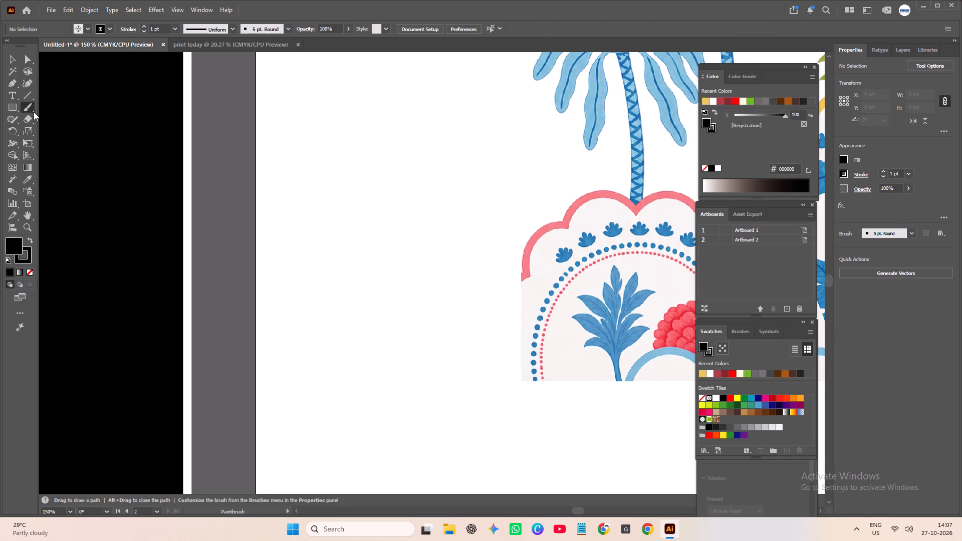
pyautogui.rightClick(34, 112)
pyautogui.click(31, 110)
pyautogui.click(28, 179)
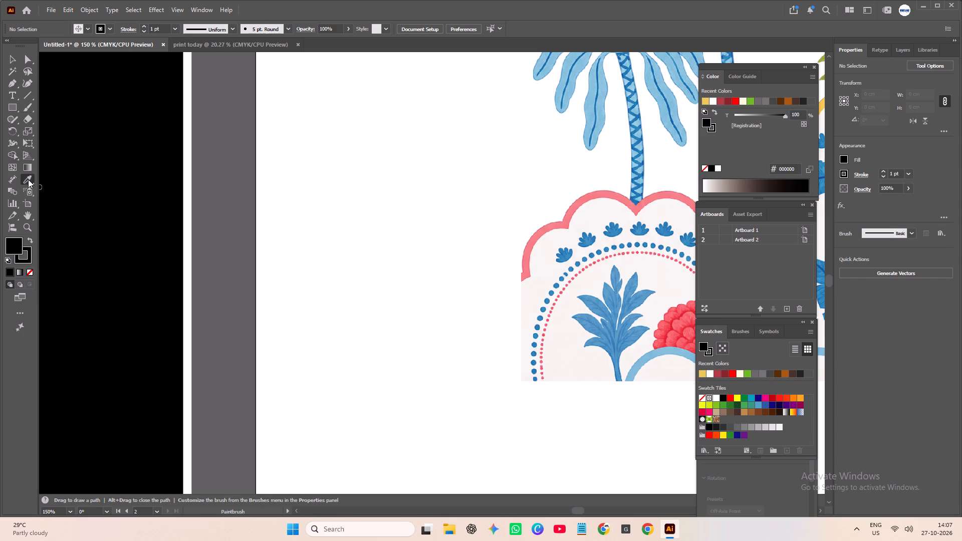
pyautogui.click(525, 270)
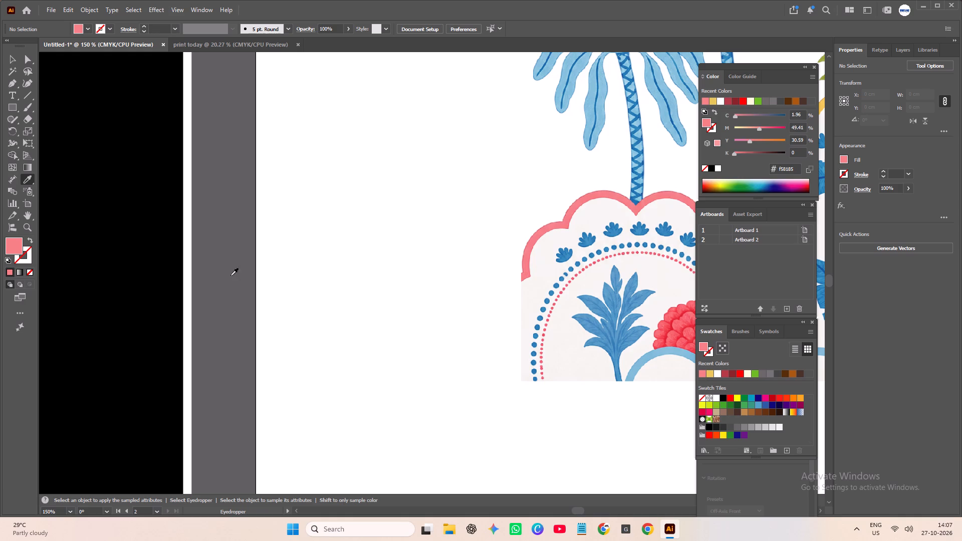
# Paint a pink extension with the 5 pt. Round Paintbrush from the scalloped border's cut-off left end down to the image's bottom edge.
pyautogui.click(28, 109)
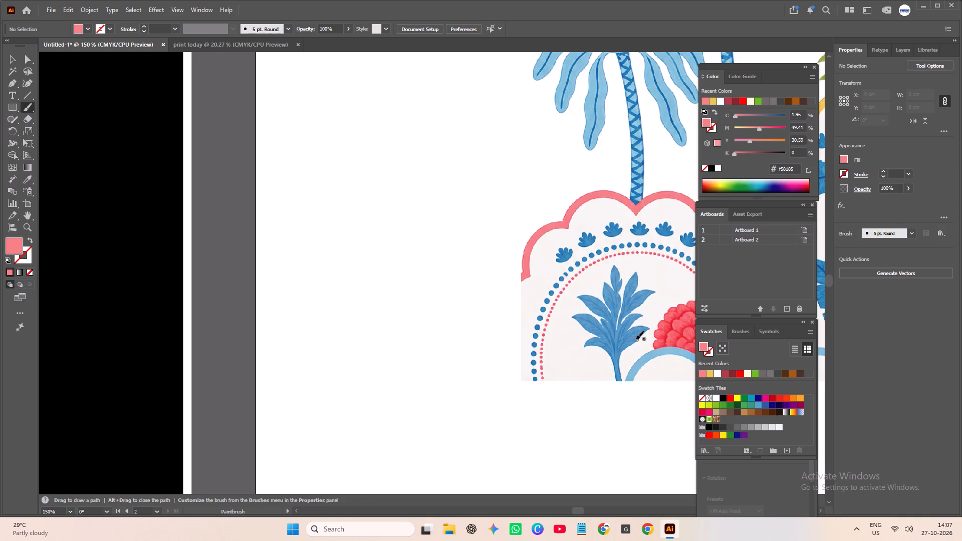
pyautogui.moveTo(524, 276); pyautogui.dragTo(518, 281)
pyautogui.moveTo(518, 281); pyautogui.dragTo(516, 286)
pyautogui.moveTo(521, 280); pyautogui.dragTo(518, 290)
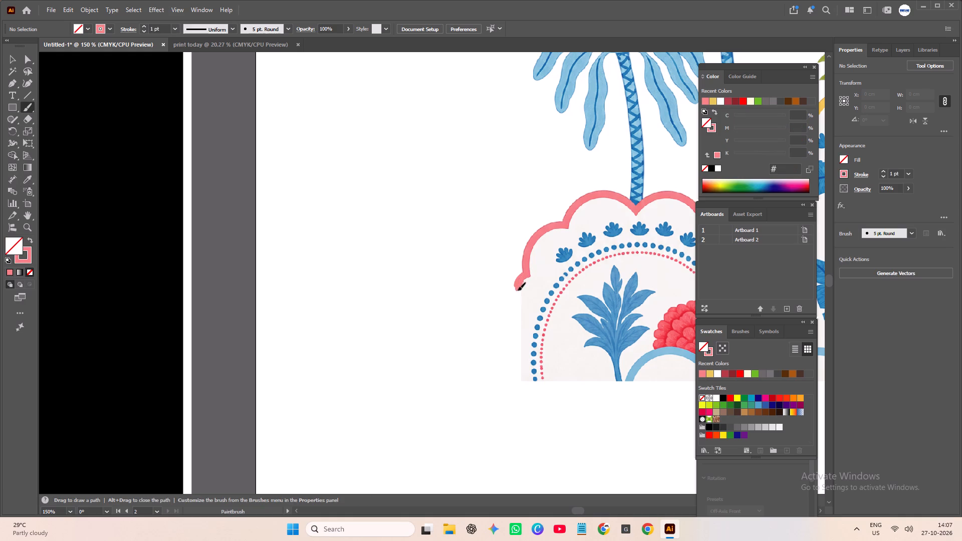
pyautogui.moveTo(518, 290); pyautogui.dragTo(517, 296)
pyautogui.moveTo(519, 281); pyautogui.dragTo(514, 311)
pyautogui.moveTo(516, 285); pyautogui.dragTo(511, 320)
pyautogui.moveTo(511, 320); pyautogui.dragTo(503, 380)
pyautogui.moveTo(502, 380); pyautogui.dragTo(504, 357)
# Thicken the painted pink border extension with overlapping brush strokes along its outer side, from bottom to top and back down.
pyautogui.keyDown('alt'); pyautogui.scroll(2, 504, 357); pyautogui.keyUp('alt')
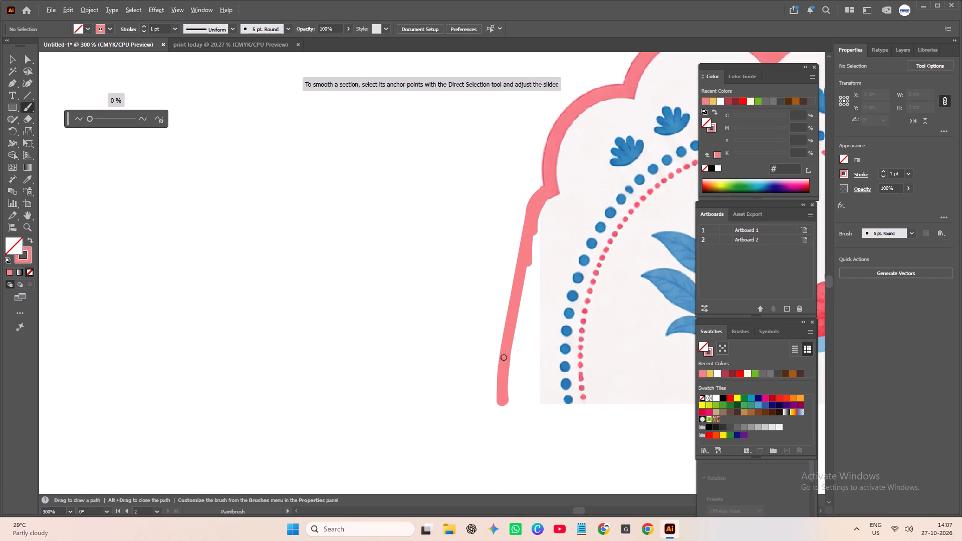
pyautogui.moveTo(501, 375); pyautogui.dragTo(506, 328)
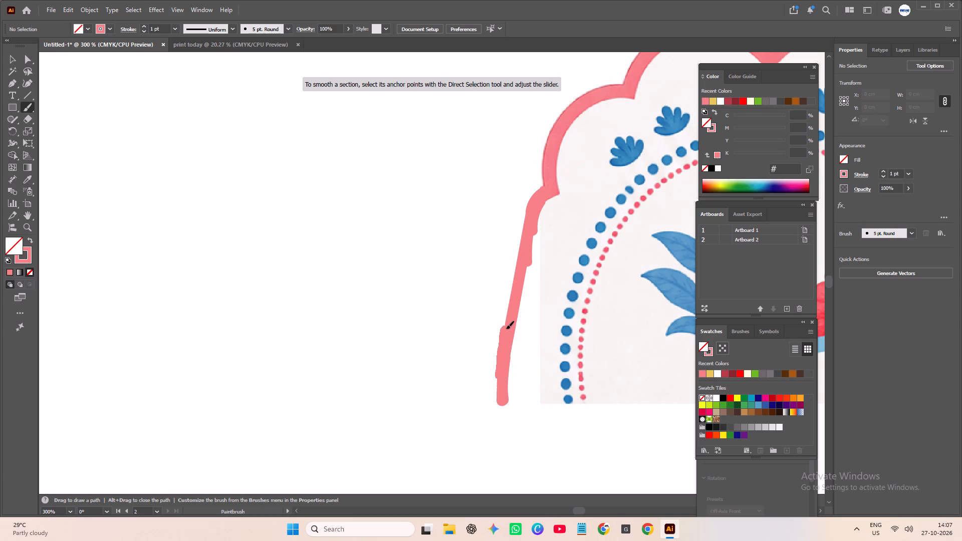
pyautogui.moveTo(506, 328); pyautogui.dragTo(521, 254)
pyautogui.moveTo(521, 254); pyautogui.dragTo(538, 202)
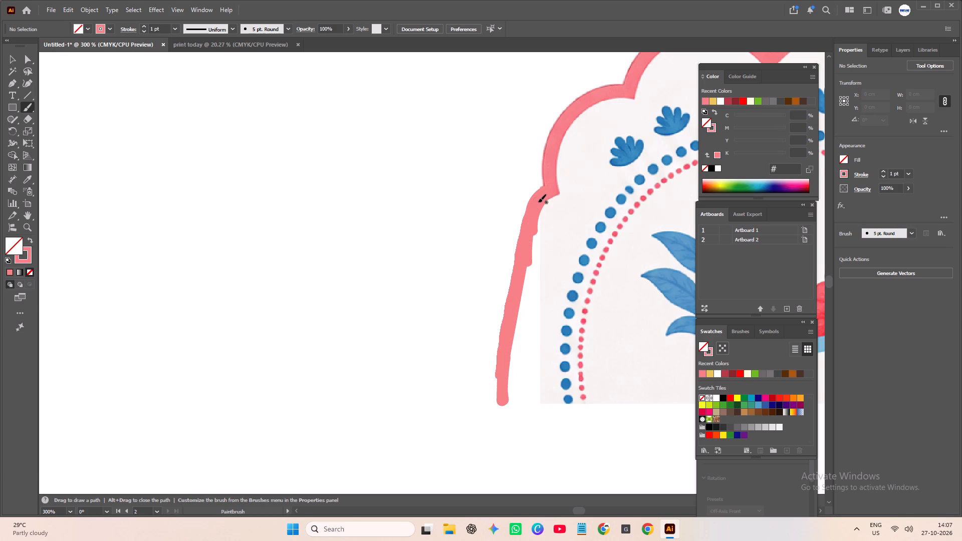
pyautogui.moveTo(537, 200); pyautogui.dragTo(524, 222)
pyautogui.moveTo(524, 222); pyautogui.dragTo(510, 278)
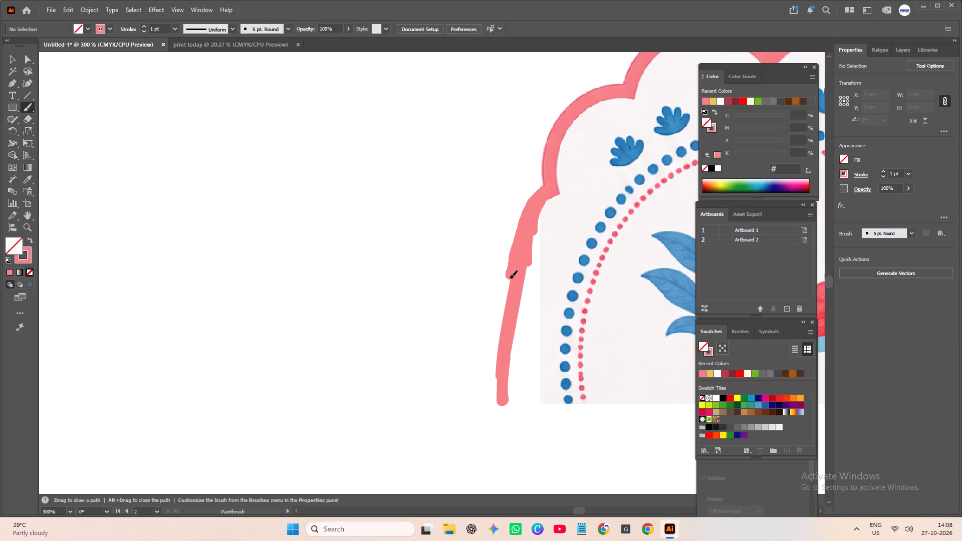
pyautogui.moveTo(510, 278); pyautogui.dragTo(497, 354)
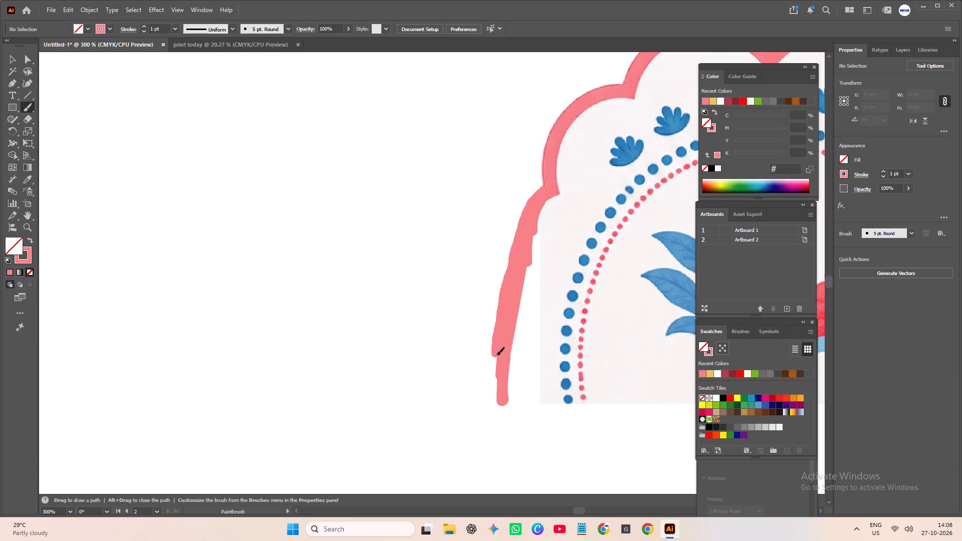
pyautogui.moveTo(497, 354); pyautogui.dragTo(495, 402)
# Round out the upper outer edge of the pink extension with more brush strokes where it meets the original scallop.
pyautogui.moveTo(531, 204); pyautogui.dragTo(531, 203)
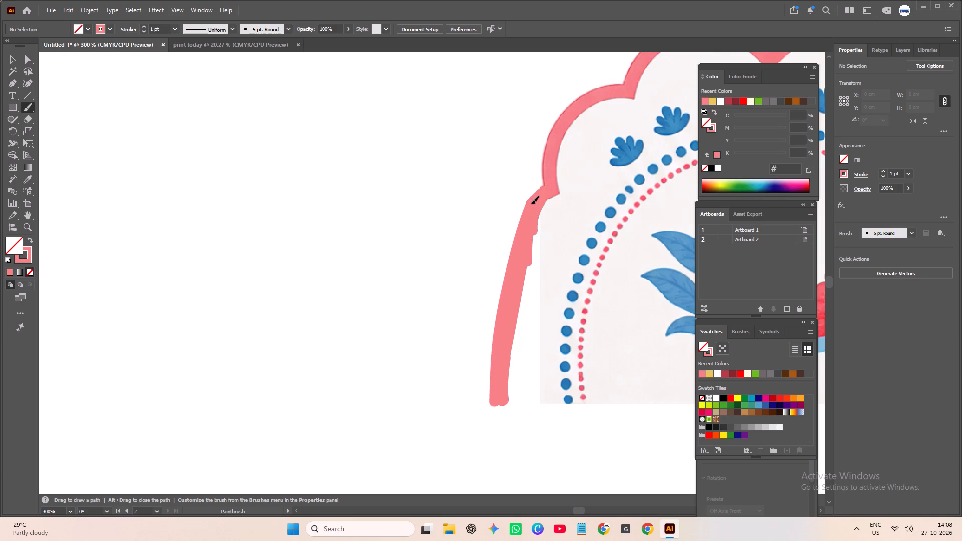
pyautogui.moveTo(531, 203); pyautogui.dragTo(547, 191)
pyautogui.moveTo(538, 199); pyautogui.dragTo(534, 204)
pyautogui.moveTo(534, 204); pyautogui.dragTo(527, 219)
pyautogui.moveTo(529, 207); pyautogui.dragTo(518, 227)
pyautogui.moveTo(518, 227); pyautogui.dragTo(508, 279)
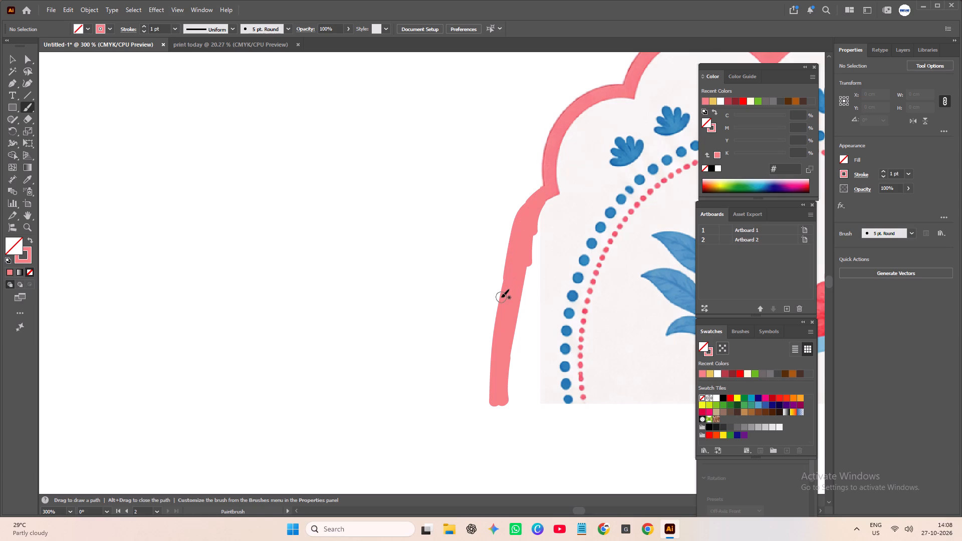
pyautogui.moveTo(506, 298); pyautogui.dragTo(511, 252)
pyautogui.moveTo(511, 252); pyautogui.dragTo(521, 228)
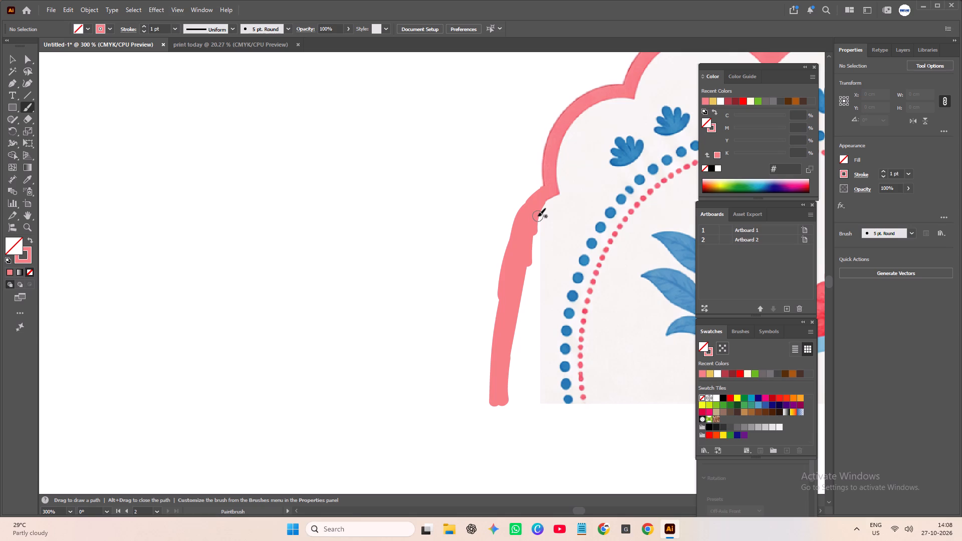
pyautogui.moveTo(525, 210); pyautogui.dragTo(534, 203)
# Even out the notch halfway down the pink extension's outer edge with short overlapping brush strokes.
pyautogui.moveTo(515, 253); pyautogui.dragTo(505, 291)
pyautogui.moveTo(504, 292); pyautogui.dragTo(504, 303)
pyautogui.moveTo(504, 303); pyautogui.dragTo(505, 309)
pyautogui.moveTo(504, 293); pyautogui.dragTo(503, 309)
pyautogui.moveTo(505, 295); pyautogui.dragTo(502, 307)
pyautogui.moveTo(502, 307); pyautogui.dragTo(501, 314)
pyautogui.moveTo(501, 309); pyautogui.dragTo(506, 288)
# Trace the outer edge of the painted pink extension with the Pen tool, from the scallop junction down to its bottom end.
pyautogui.click(13, 81)
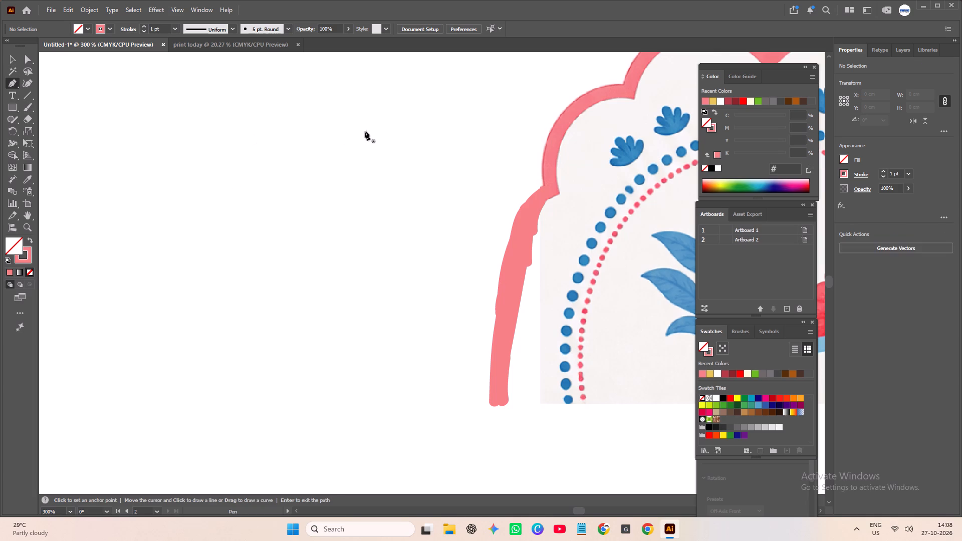
pyautogui.click(544, 186)
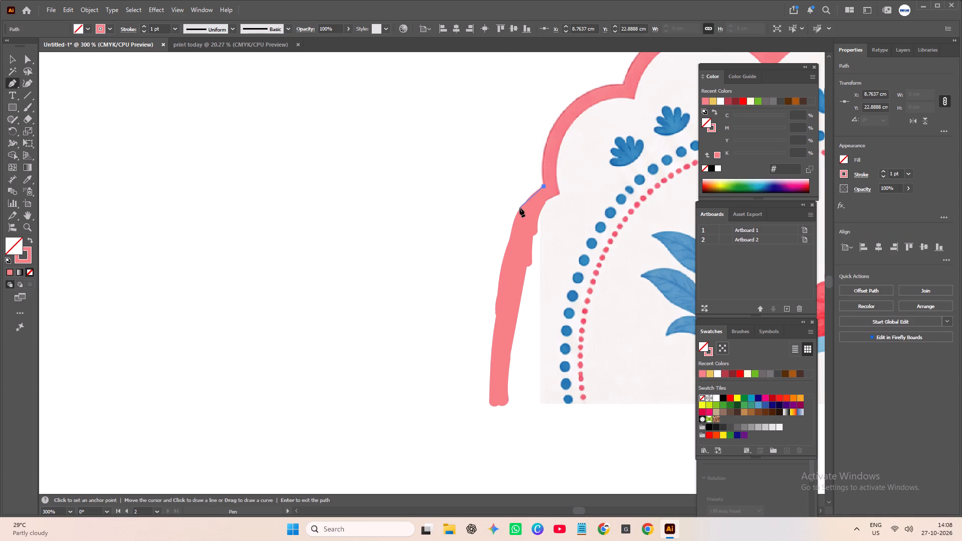
pyautogui.click(520, 208)
pyautogui.click(508, 244)
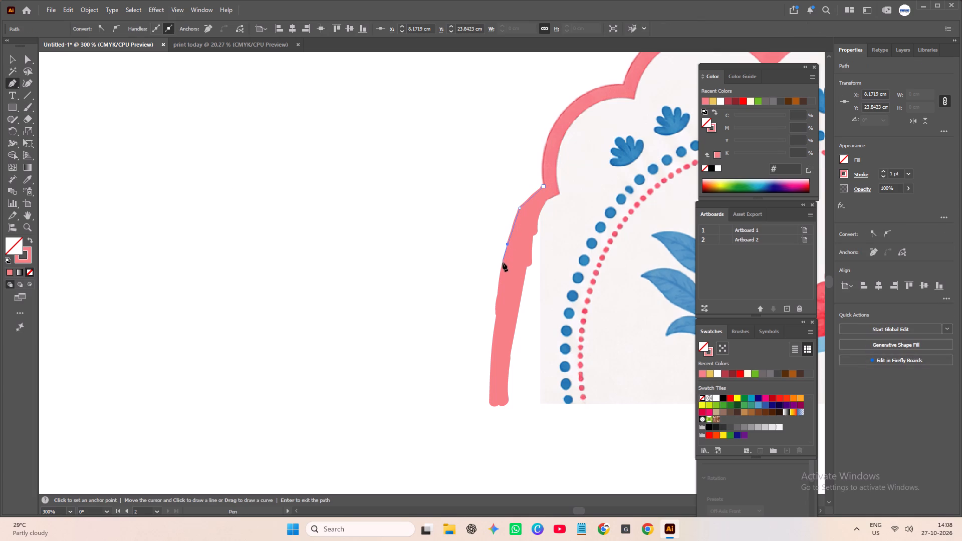
pyautogui.click(501, 274)
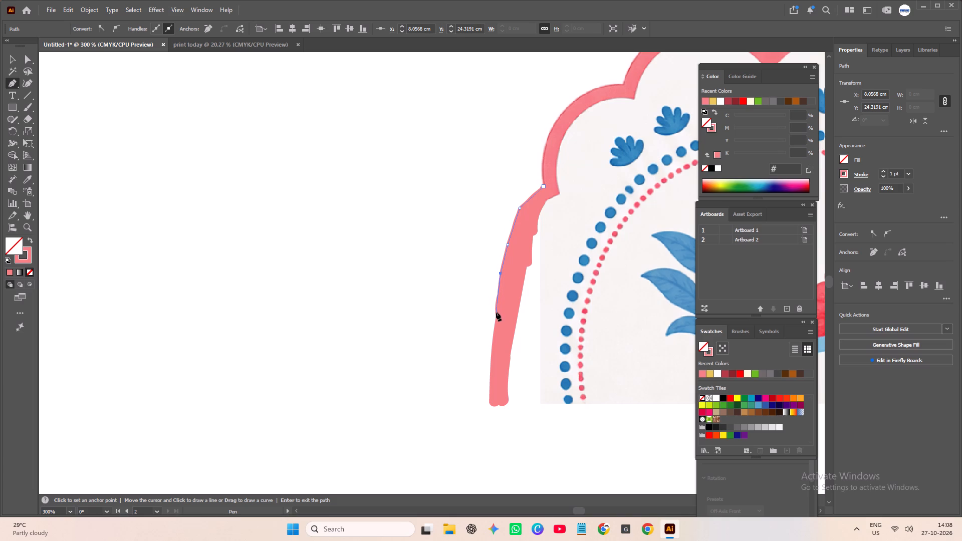
pyautogui.click(497, 313)
pyautogui.click(493, 363)
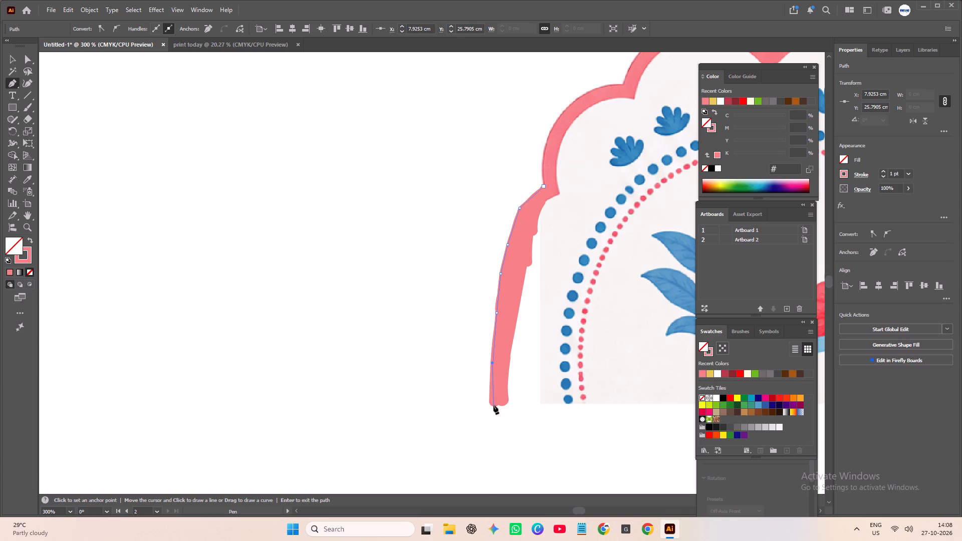
pyautogui.click(492, 403)
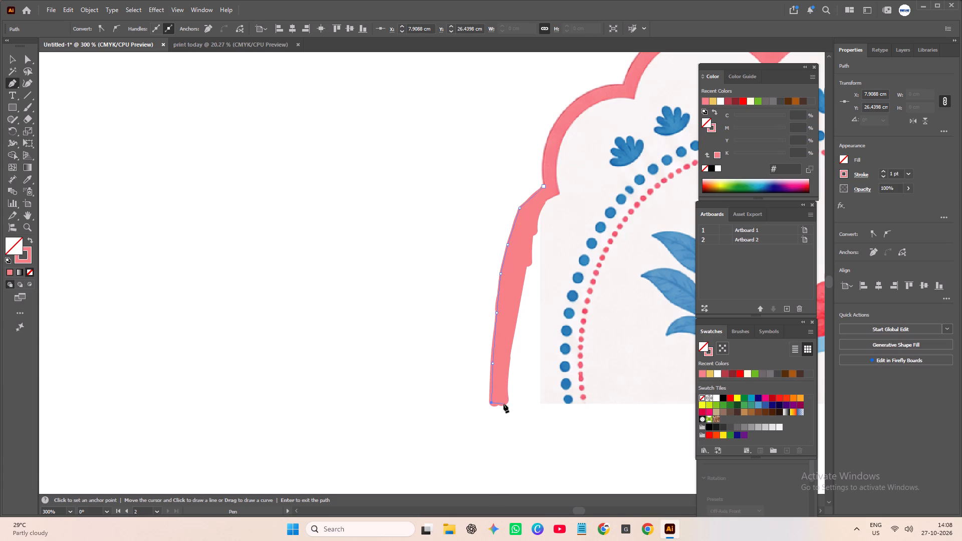
# Continue the pen outline across the extension's bottom and up its inner edge, back to the starting point at the scallop junction.
pyautogui.click(511, 401)
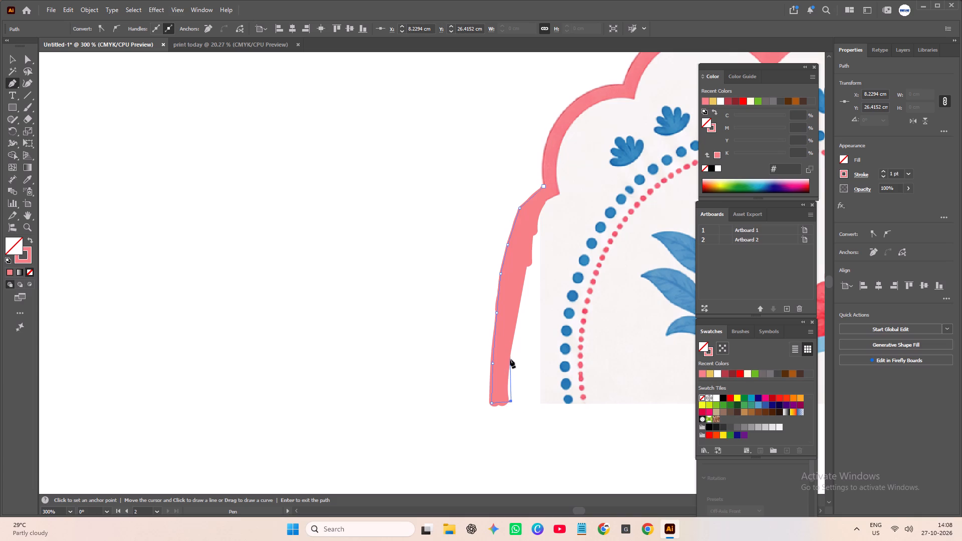
pyautogui.click(510, 358)
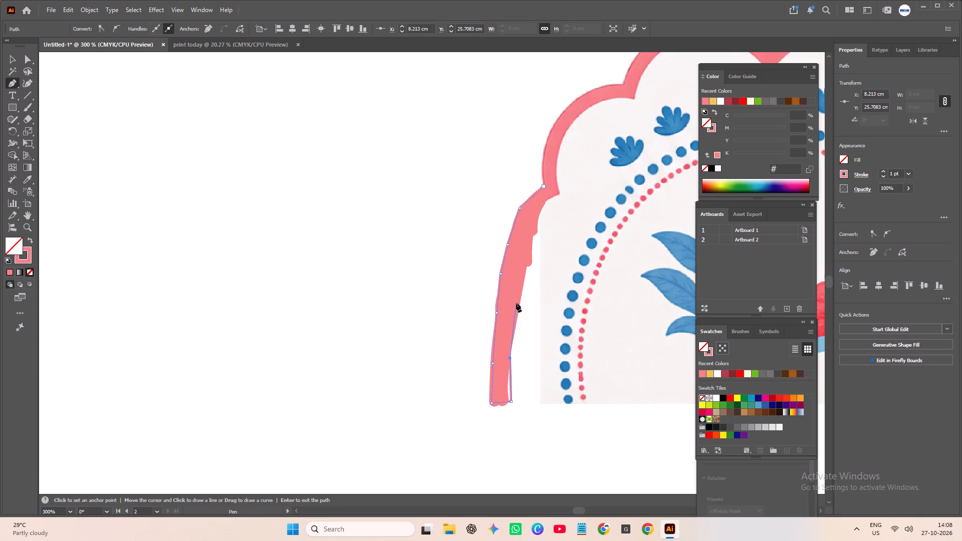
pyautogui.click(516, 303)
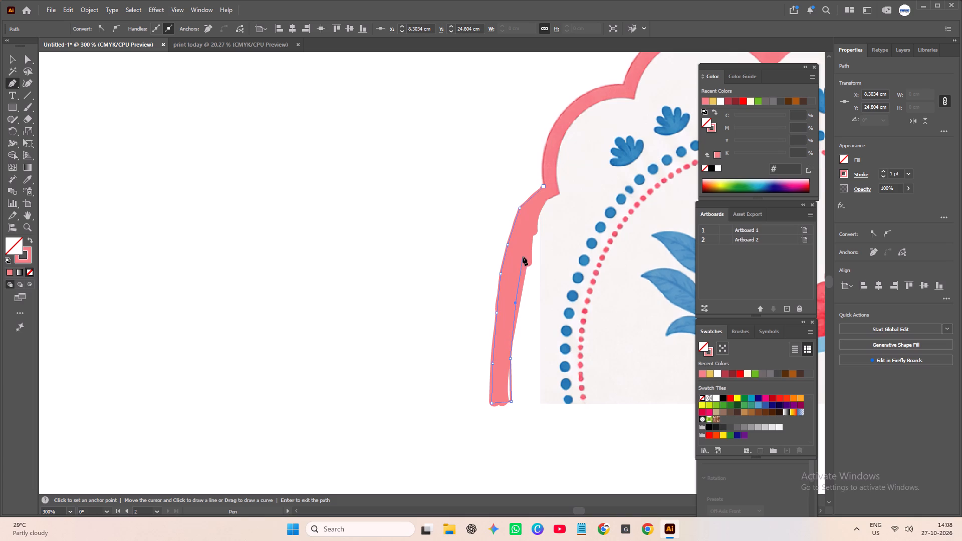
pyautogui.click(523, 256)
pyautogui.click(532, 224)
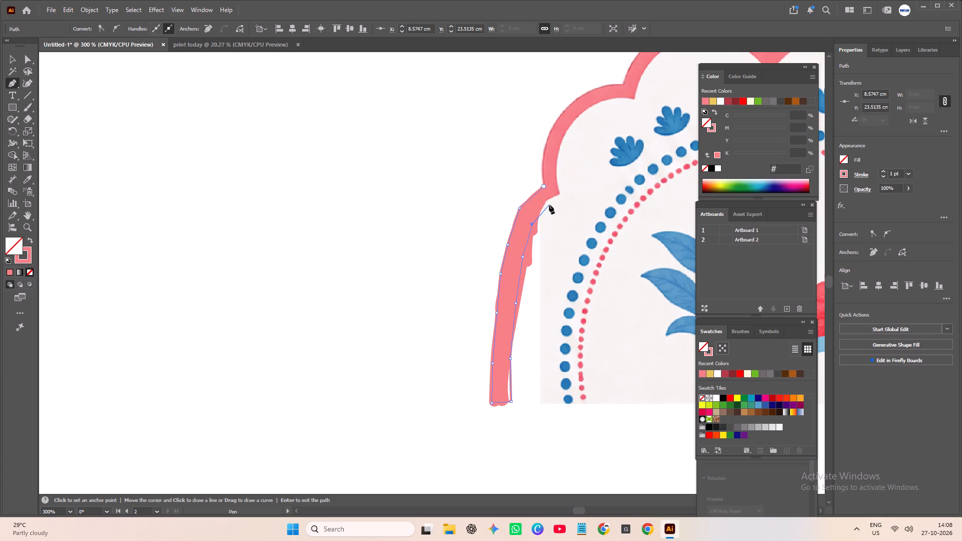
pyautogui.click(550, 205)
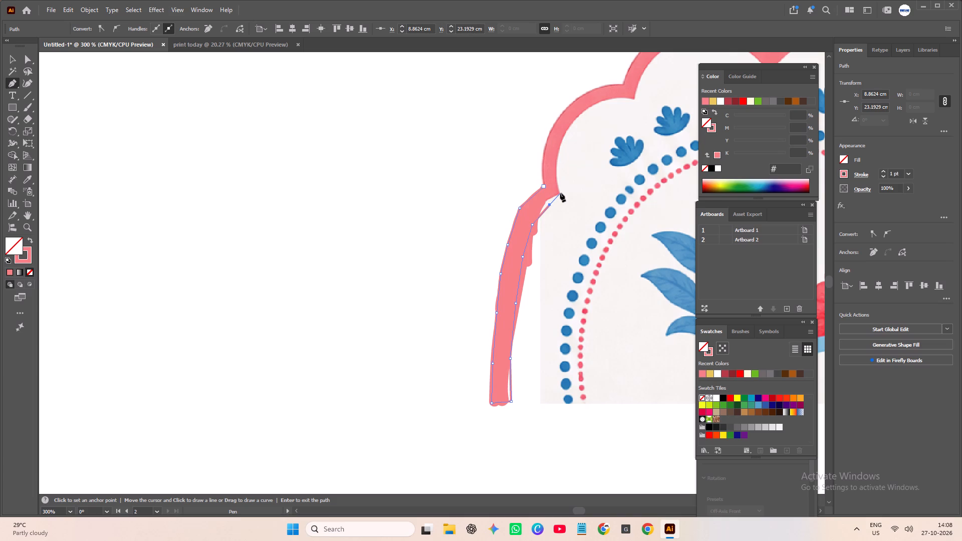
pyautogui.click(560, 193)
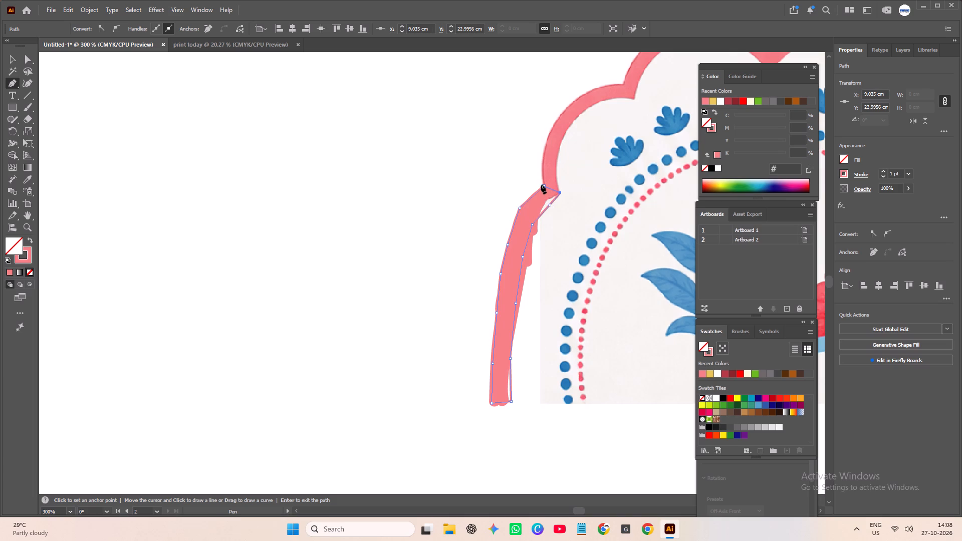
pyautogui.click(541, 185)
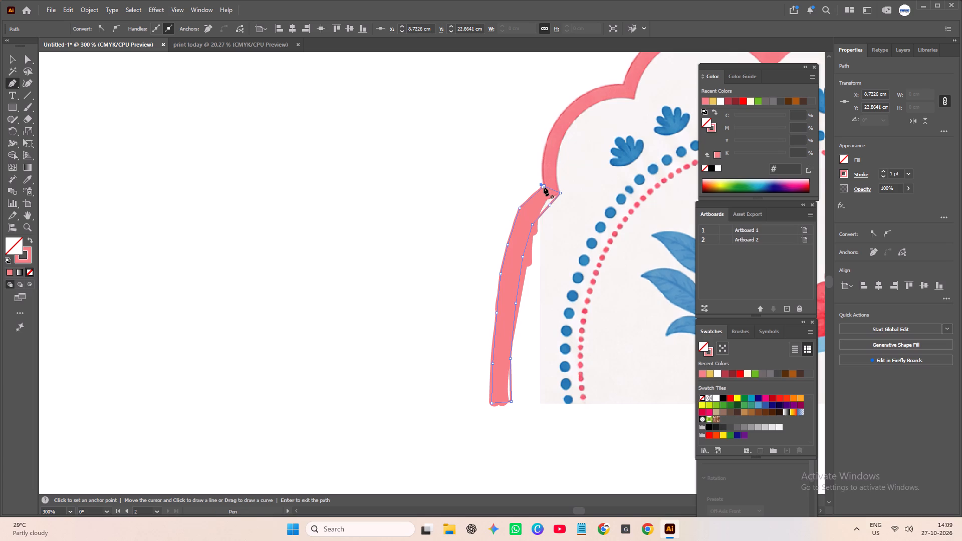
# Make the traced outline a compound path and fill it with the border's pink from the recent colours.
pyautogui.rightClick(544, 187)
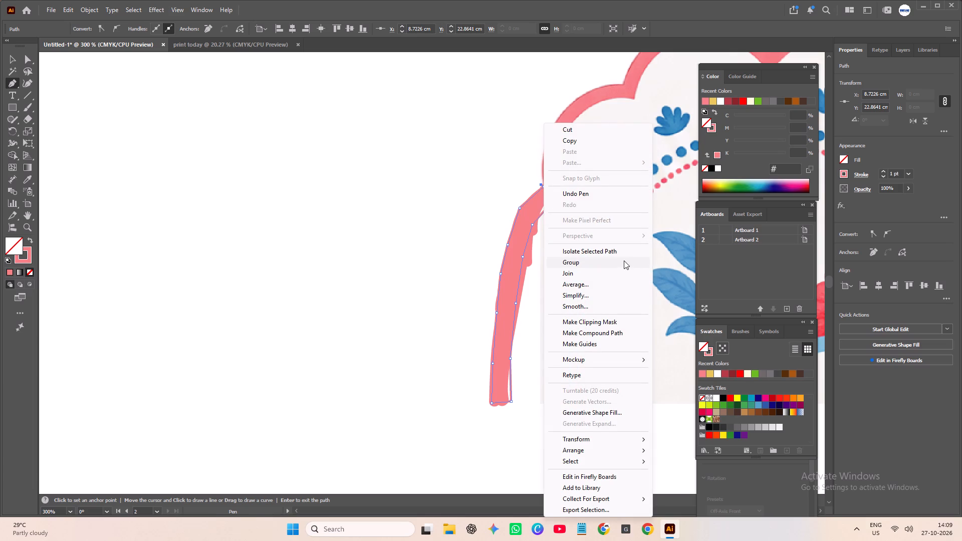
pyautogui.click(616, 336)
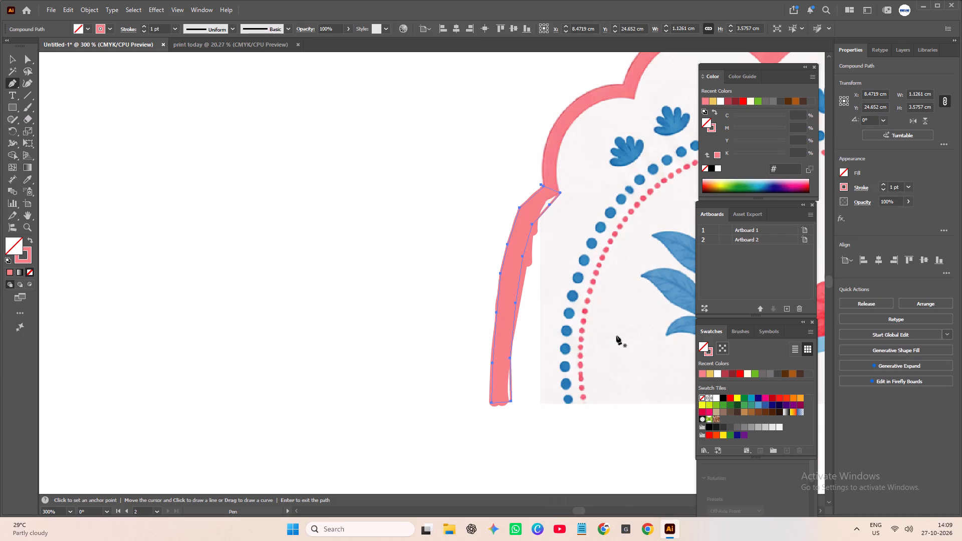
pyautogui.click(530, 198)
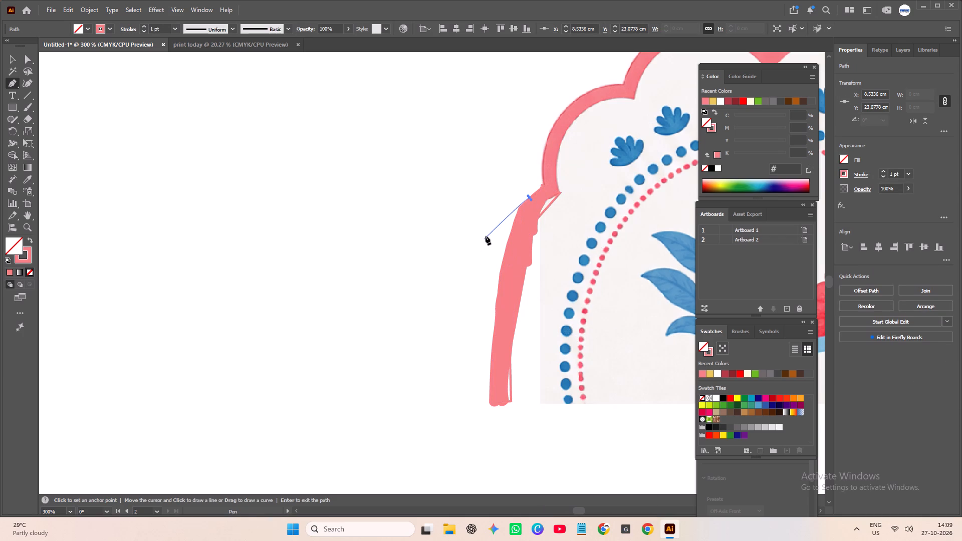
pyautogui.hotkey('ctrl', 'z')
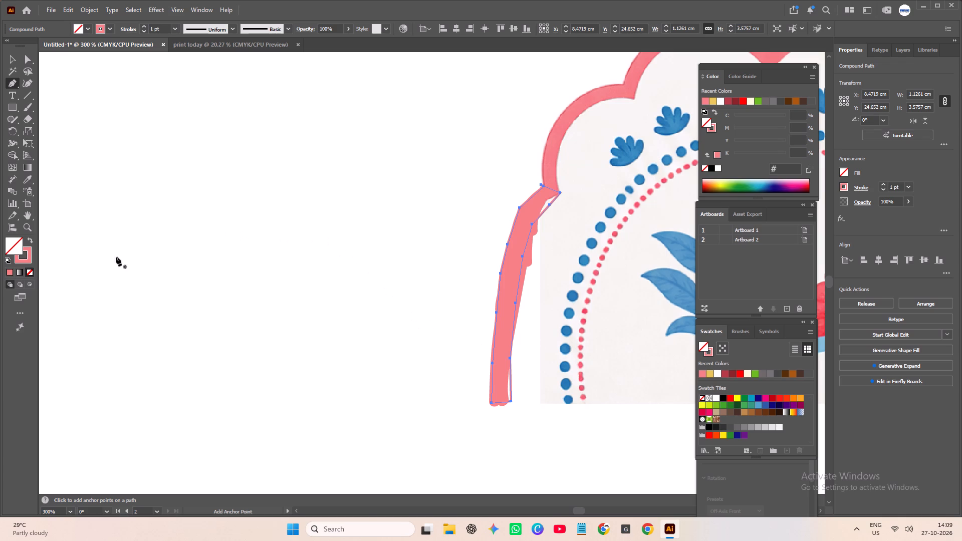
pyautogui.click(701, 375)
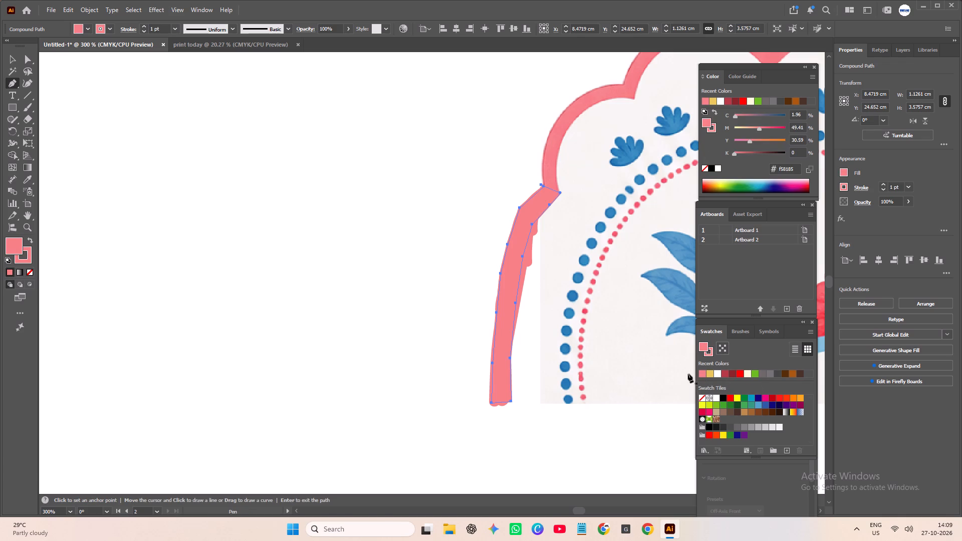
# Simplify the pink compound path to 6 points to smooth its edges.
pyautogui.rightClick(521, 207)
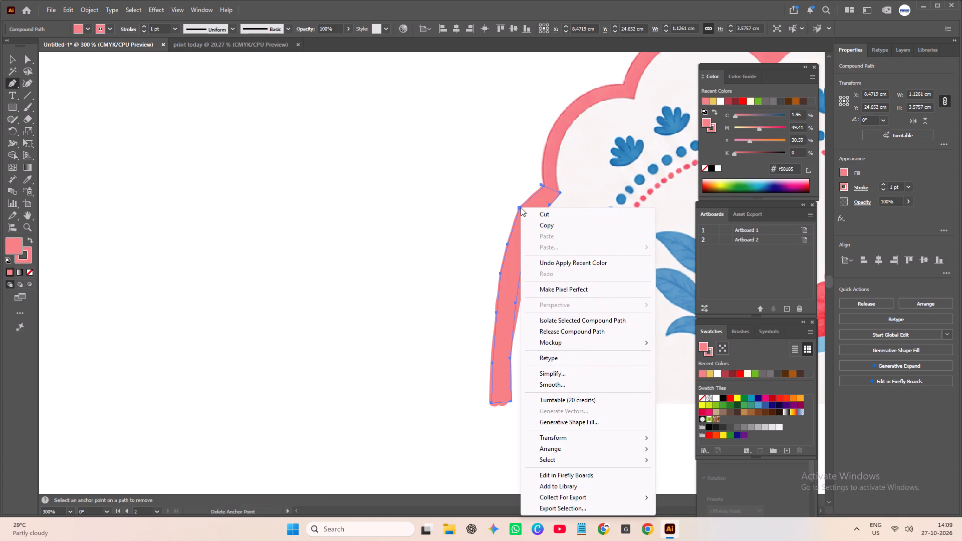
pyautogui.click(555, 373)
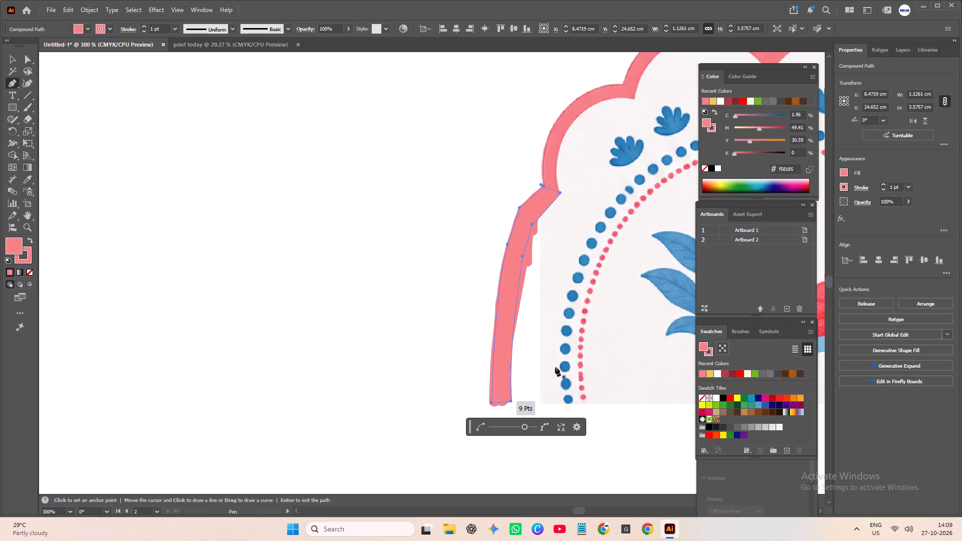
pyautogui.moveTo(526, 427); pyautogui.dragTo(532, 427)
pyautogui.moveTo(532, 427); pyautogui.dragTo(514, 427)
pyautogui.moveTo(514, 427); pyautogui.dragTo(512, 427)
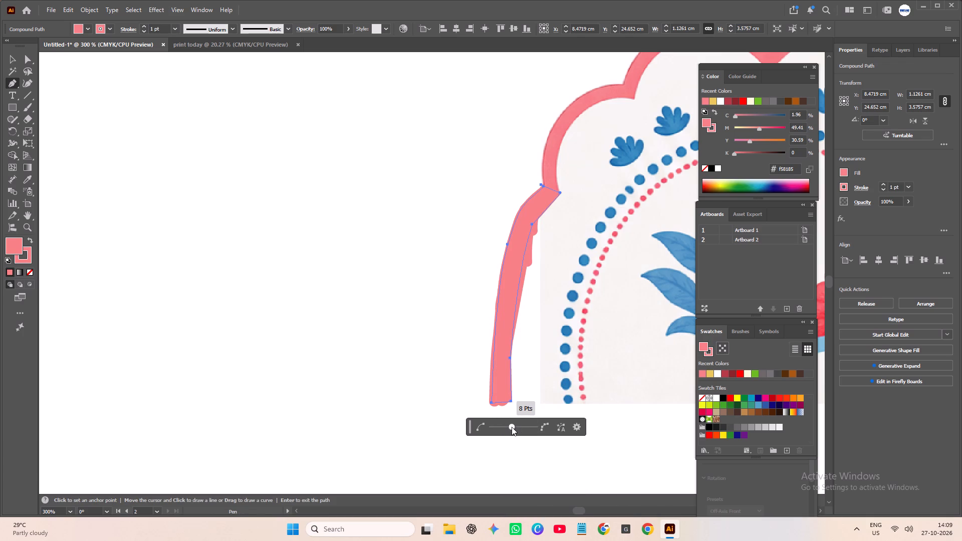
pyautogui.moveTo(512, 427); pyautogui.dragTo(508, 426)
pyautogui.click(508, 426)
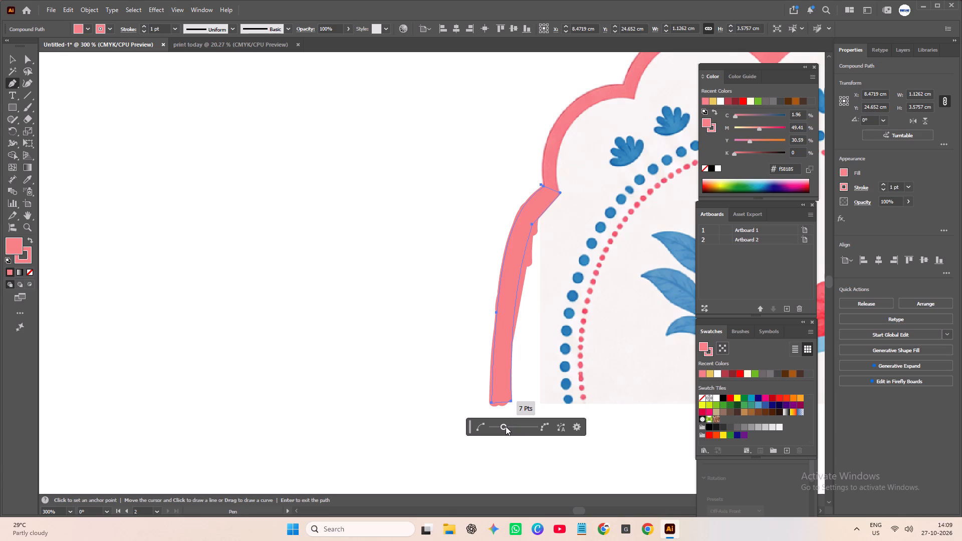
pyautogui.moveTo(504, 427); pyautogui.dragTo(494, 427)
pyautogui.moveTo(494, 427); pyautogui.dragTo(492, 426)
pyautogui.moveTo(492, 426); pyautogui.dragTo(499, 428)
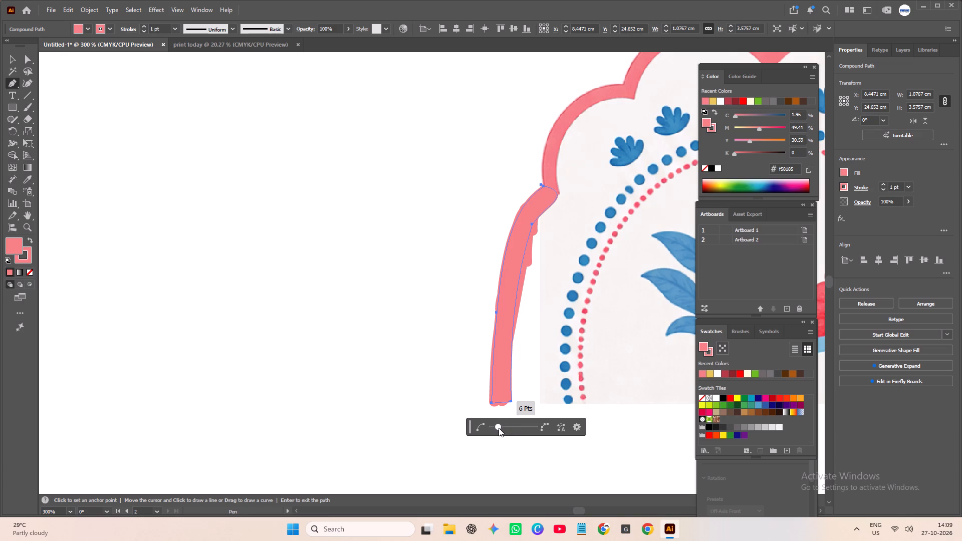
pyautogui.moveTo(499, 428); pyautogui.dragTo(499, 428)
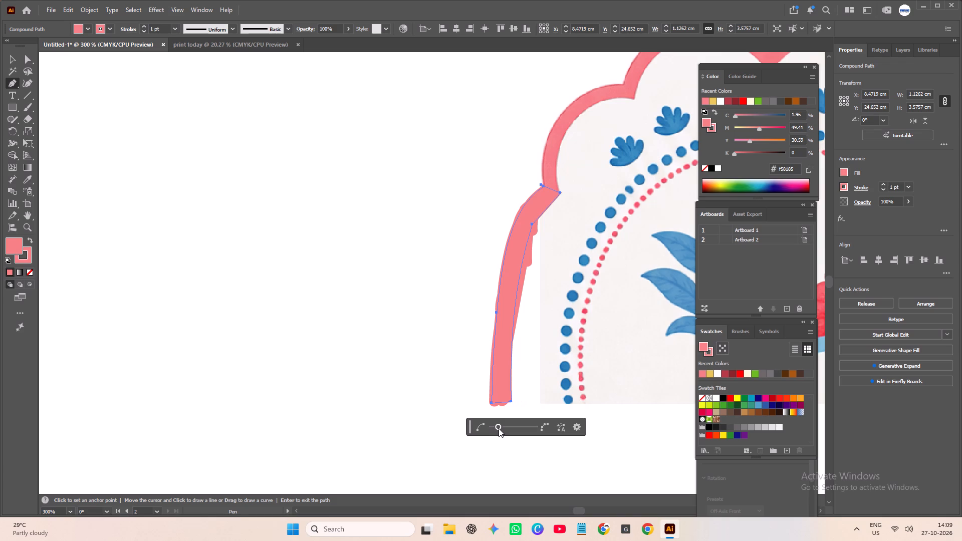
# Expand Layer 1 and lock only the new compound path, leaving the brush-stroke paths unlocked.
pyautogui.click(903, 52)
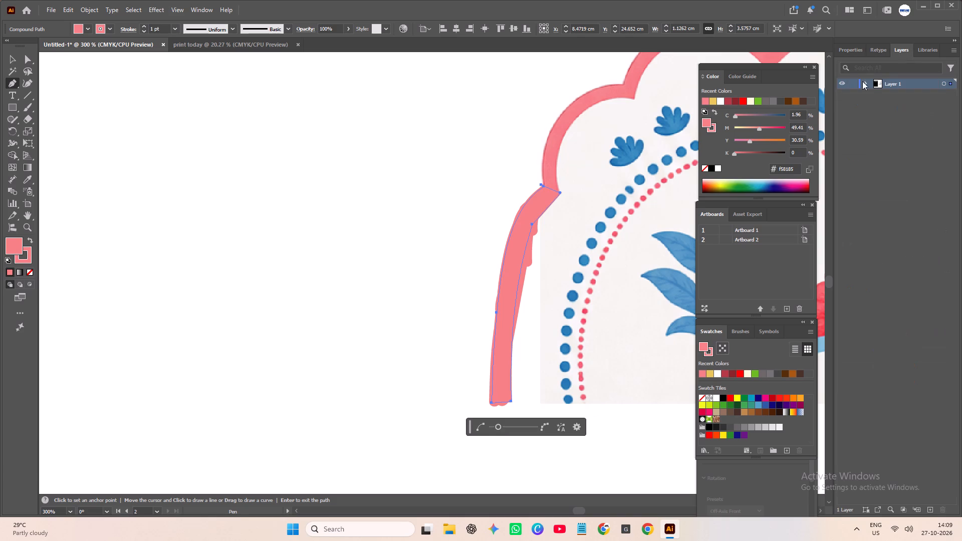
pyautogui.click(865, 83)
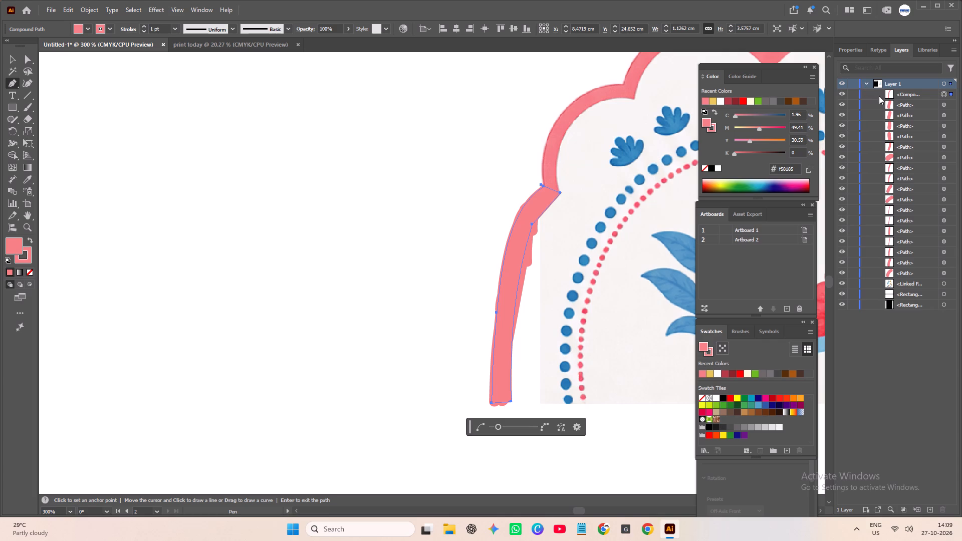
pyautogui.click(879, 96)
pyautogui.click(879, 104)
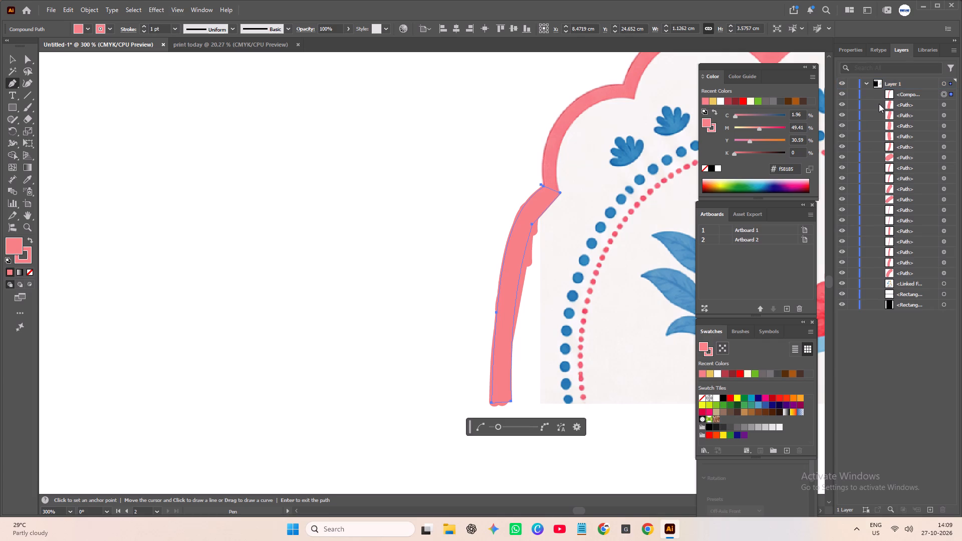
pyautogui.click(841, 93)
pyautogui.click(841, 93)
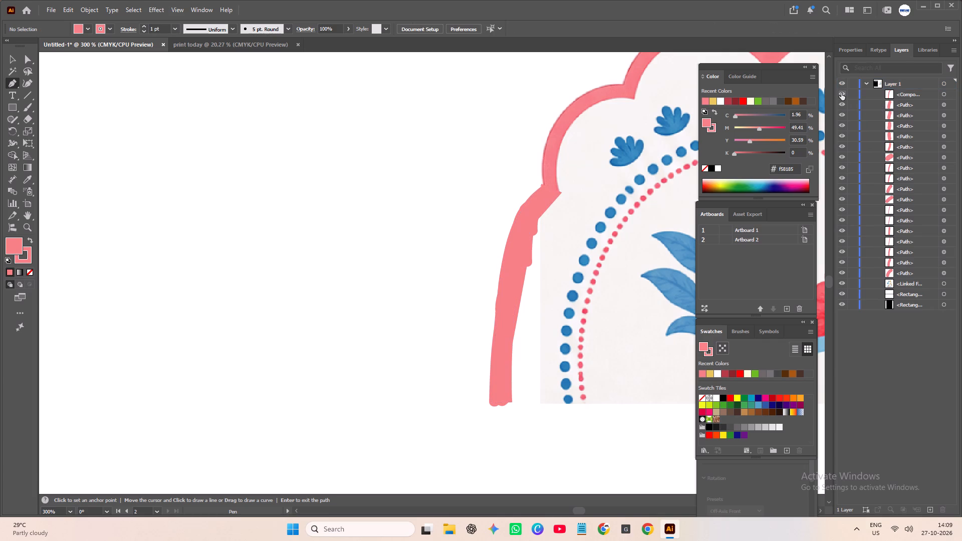
pyautogui.click(854, 107)
pyautogui.click(854, 113)
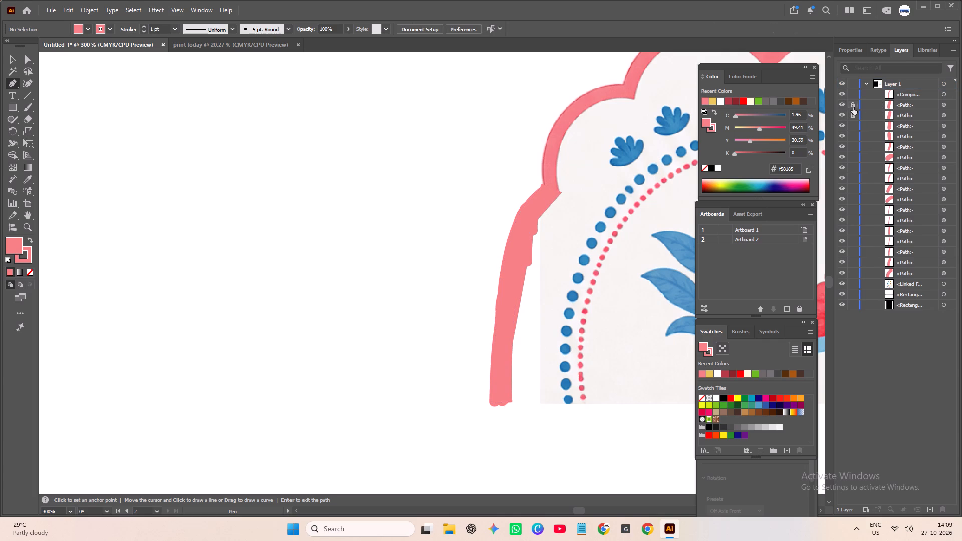
pyautogui.click(853, 107)
pyautogui.click(853, 114)
pyautogui.click(854, 98)
pyautogui.click(853, 95)
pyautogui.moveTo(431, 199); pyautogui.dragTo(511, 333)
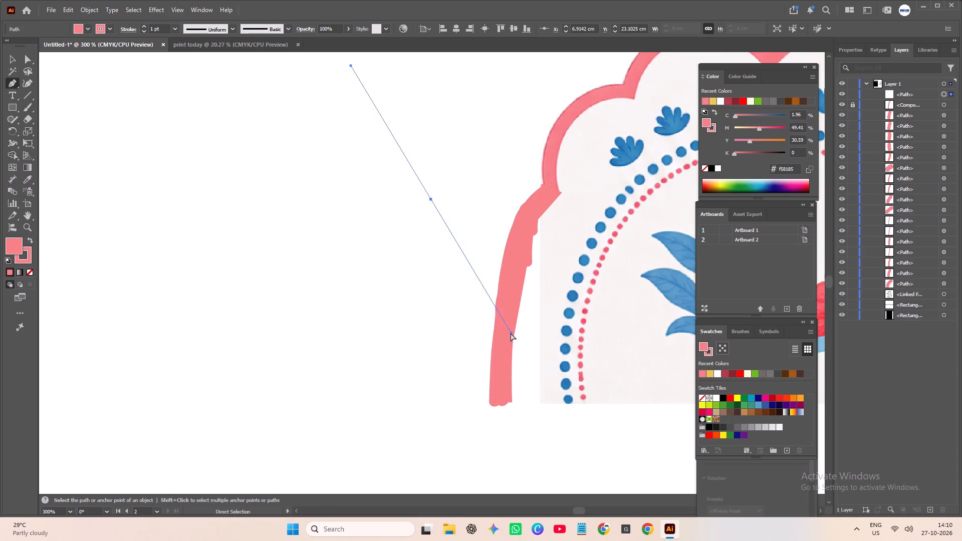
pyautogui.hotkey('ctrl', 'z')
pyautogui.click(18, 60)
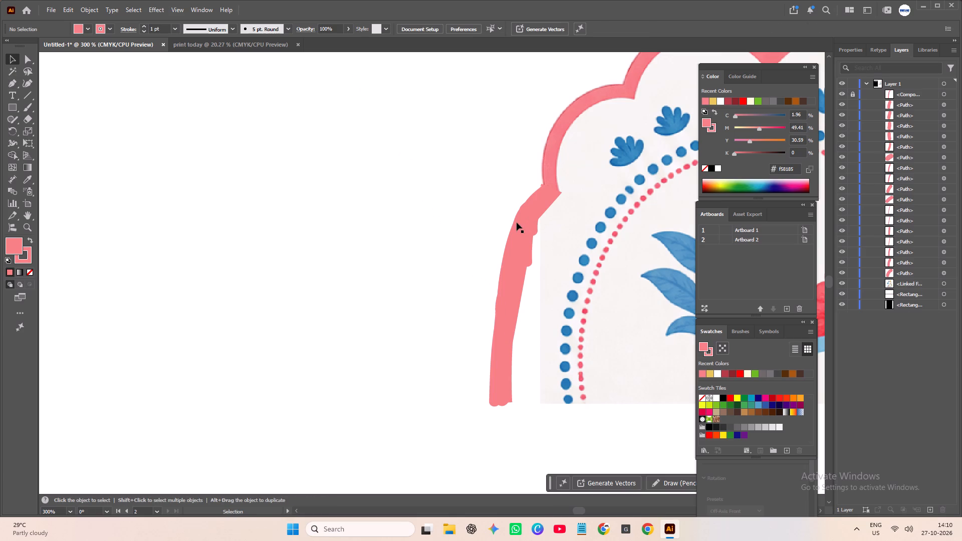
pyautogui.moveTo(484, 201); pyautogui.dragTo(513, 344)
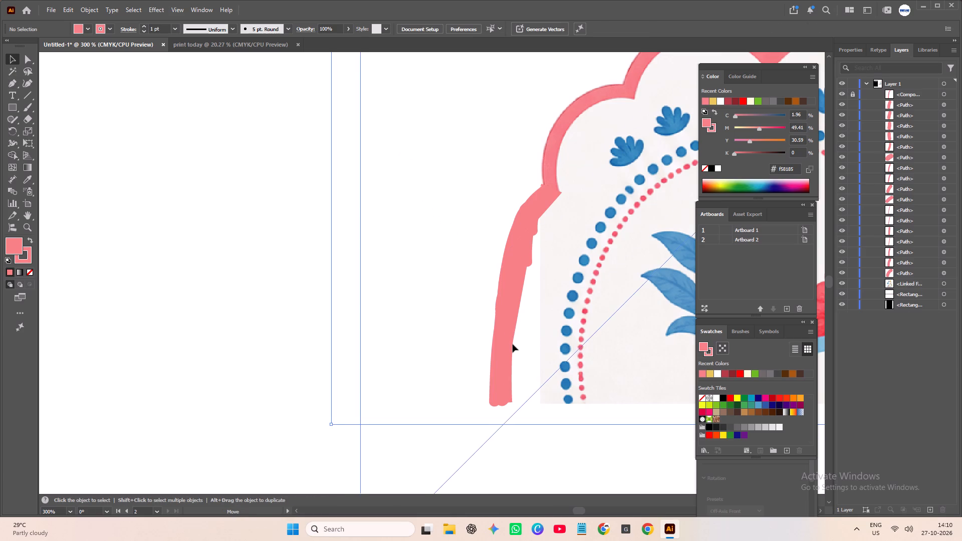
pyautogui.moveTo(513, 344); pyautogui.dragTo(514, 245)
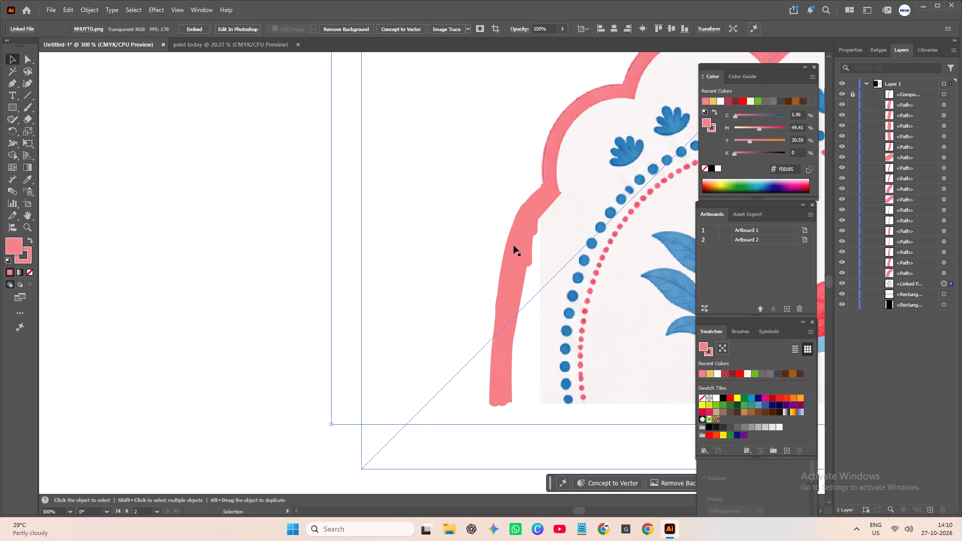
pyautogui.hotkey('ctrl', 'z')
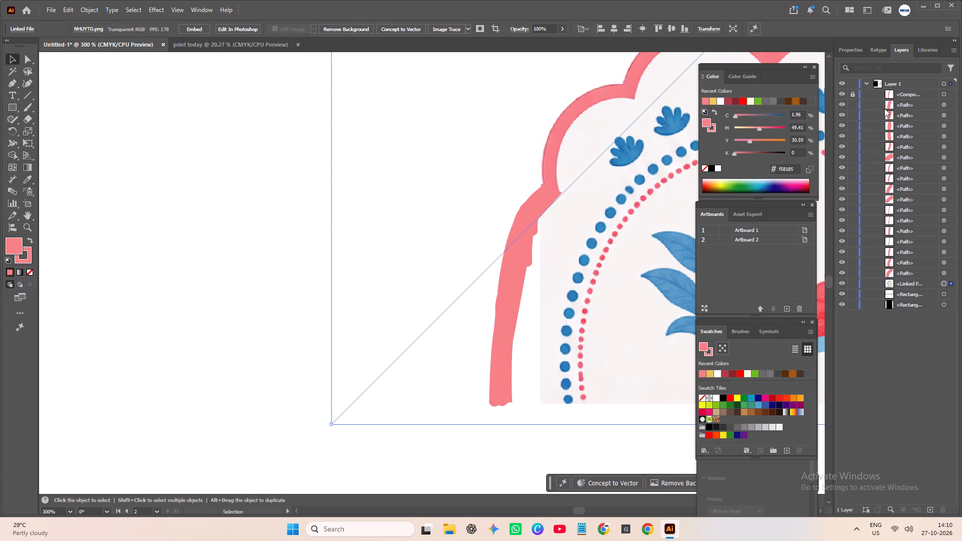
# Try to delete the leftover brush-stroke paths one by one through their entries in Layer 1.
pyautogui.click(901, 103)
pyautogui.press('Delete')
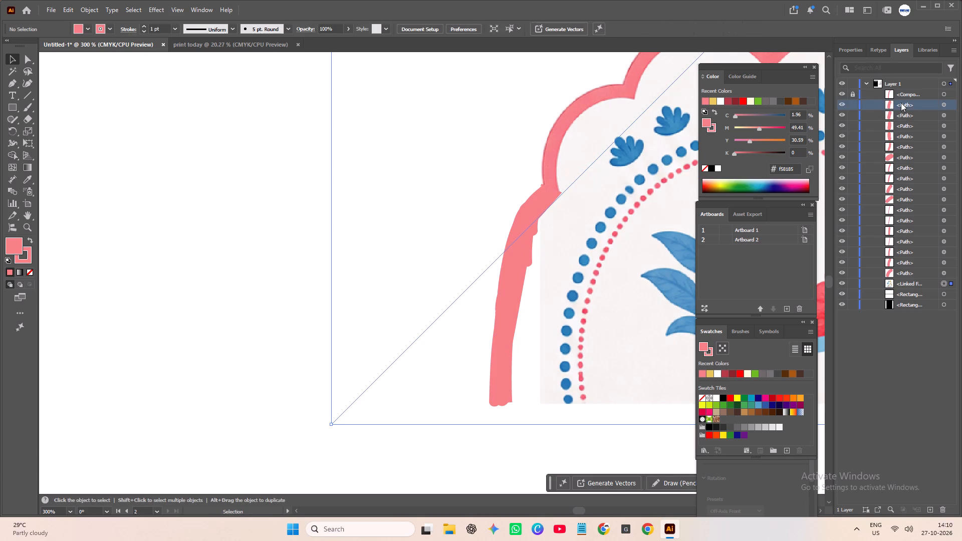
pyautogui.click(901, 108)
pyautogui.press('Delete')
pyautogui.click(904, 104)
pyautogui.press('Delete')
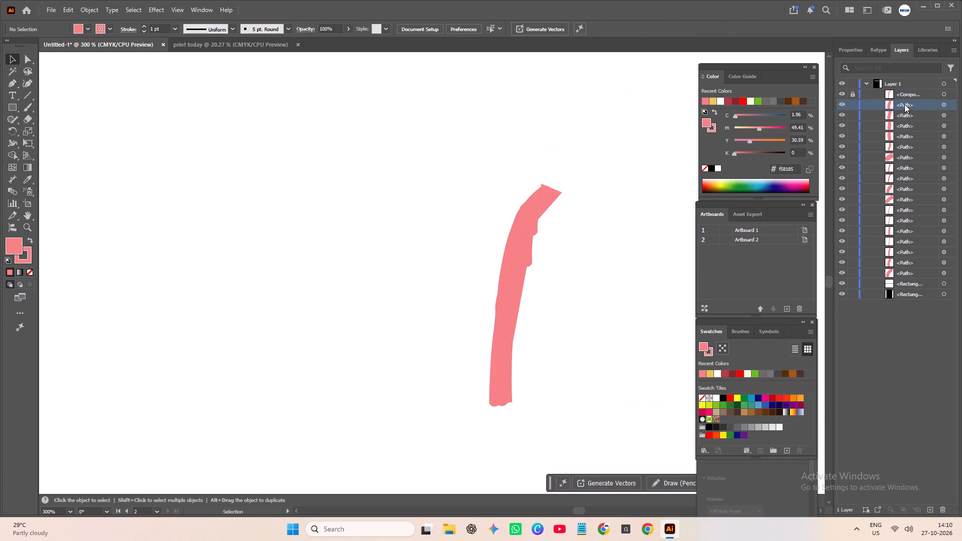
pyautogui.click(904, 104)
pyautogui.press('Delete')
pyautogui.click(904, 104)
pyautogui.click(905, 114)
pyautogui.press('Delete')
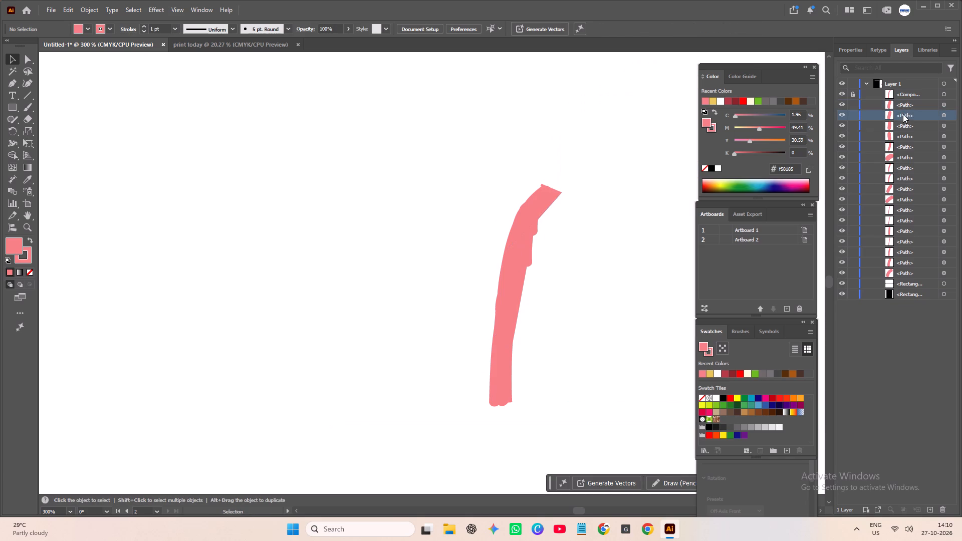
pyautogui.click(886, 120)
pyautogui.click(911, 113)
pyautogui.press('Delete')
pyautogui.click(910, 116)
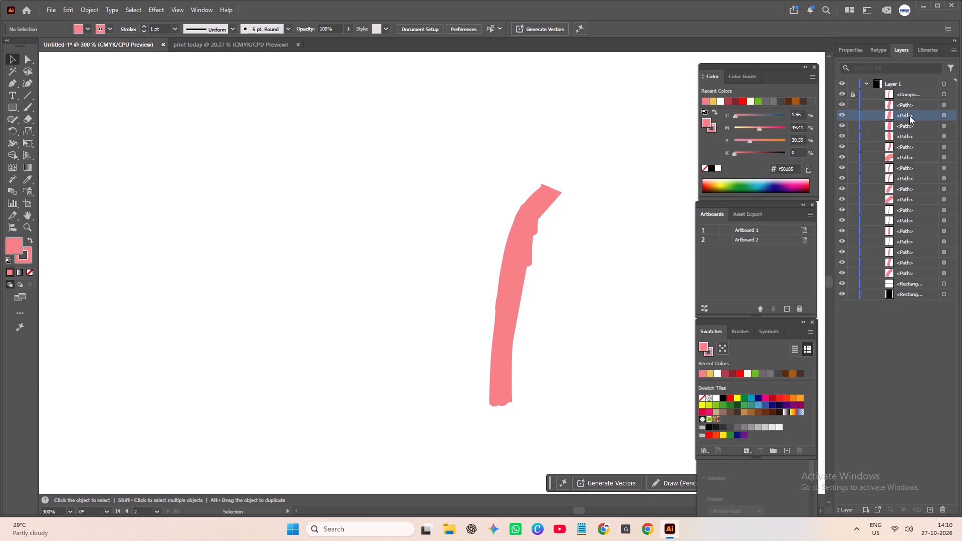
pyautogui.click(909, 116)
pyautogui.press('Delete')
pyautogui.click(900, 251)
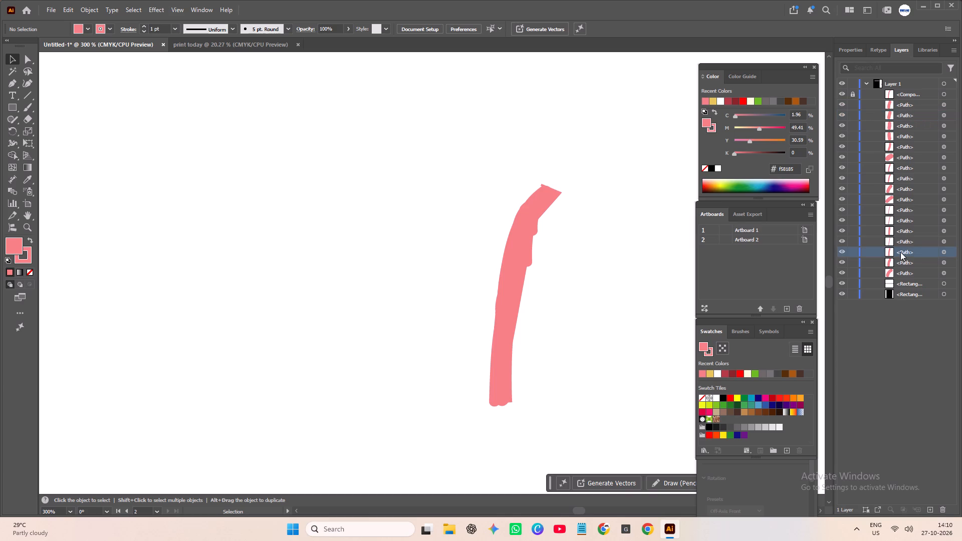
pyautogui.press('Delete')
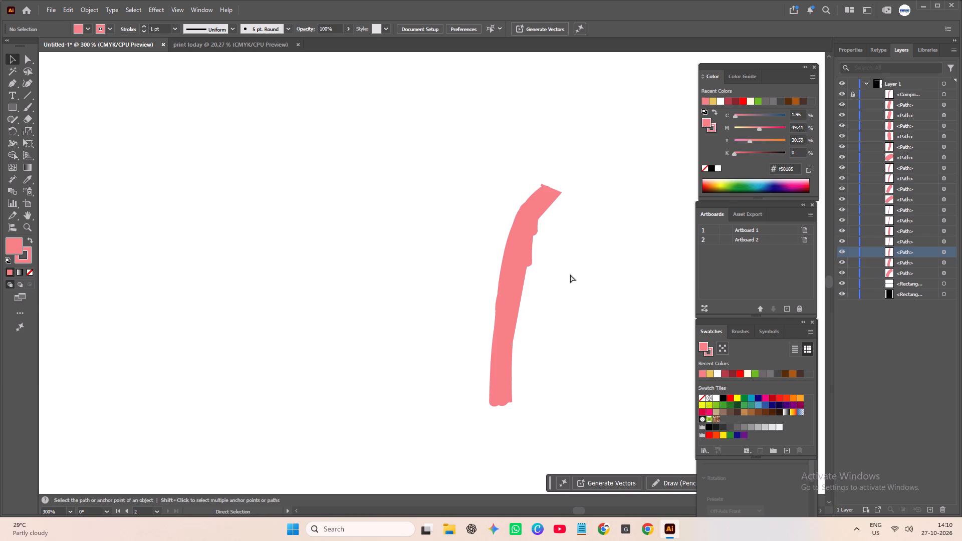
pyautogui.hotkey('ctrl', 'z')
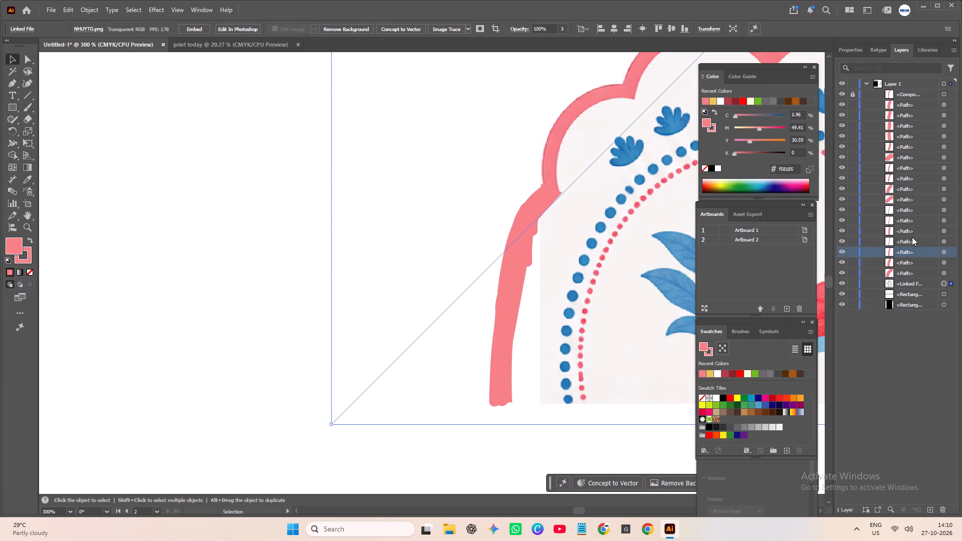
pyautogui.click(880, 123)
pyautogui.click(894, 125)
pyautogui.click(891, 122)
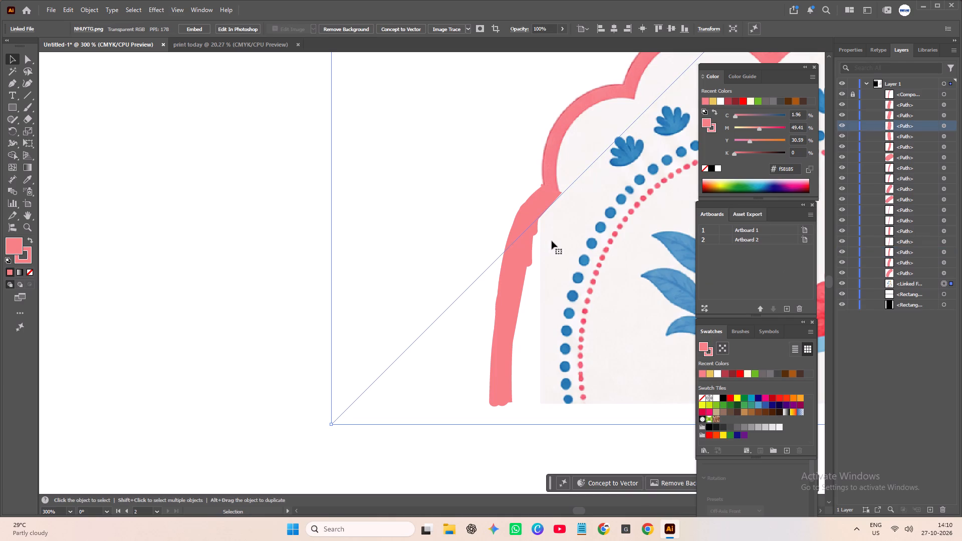
# Delete the long brush-stroke paths overlapping the border extension's body and inner edge, keeping the linked image.
pyautogui.click(529, 243)
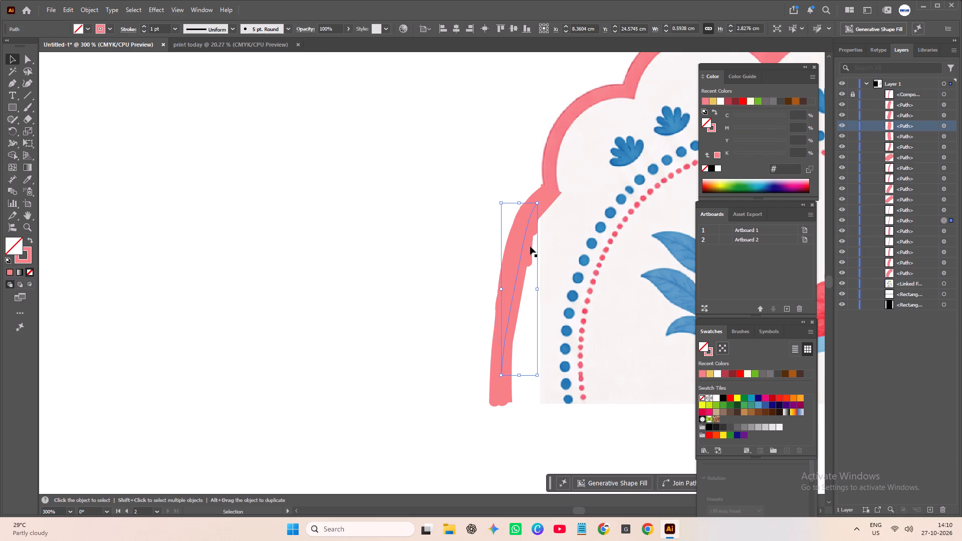
pyautogui.press('Delete')
pyautogui.click(531, 254)
pyautogui.press('Delete')
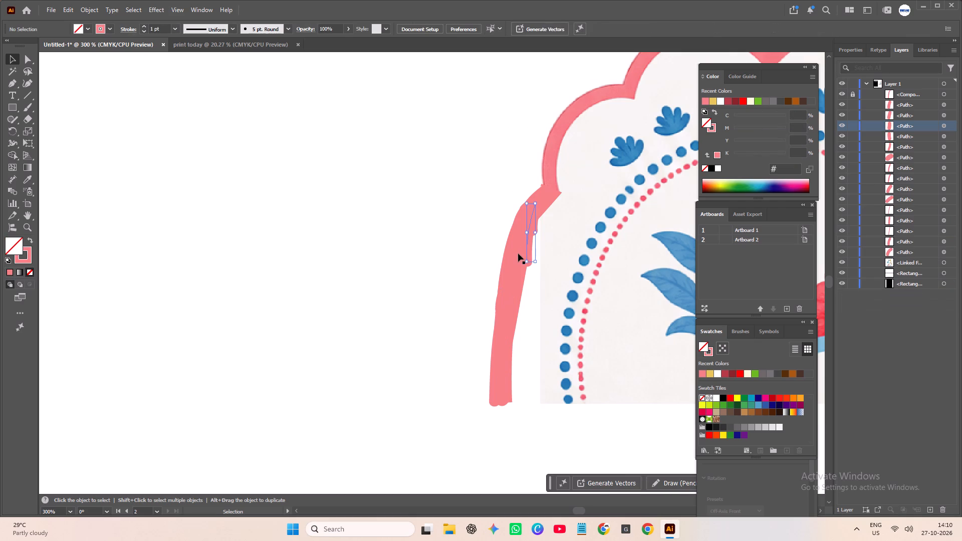
pyautogui.click(518, 253)
pyautogui.press('Delete')
pyautogui.click(517, 253)
pyautogui.press('Delete')
pyautogui.click(517, 253)
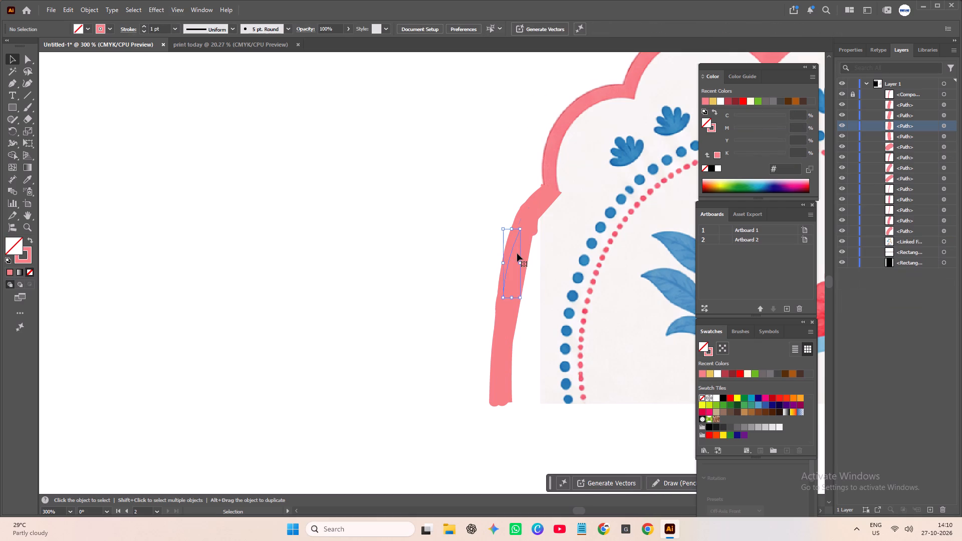
pyautogui.press('Delete')
pyautogui.click(517, 253)
pyautogui.press('Delete')
pyautogui.press('Delete')
pyautogui.click(517, 253)
pyautogui.press('Delete')
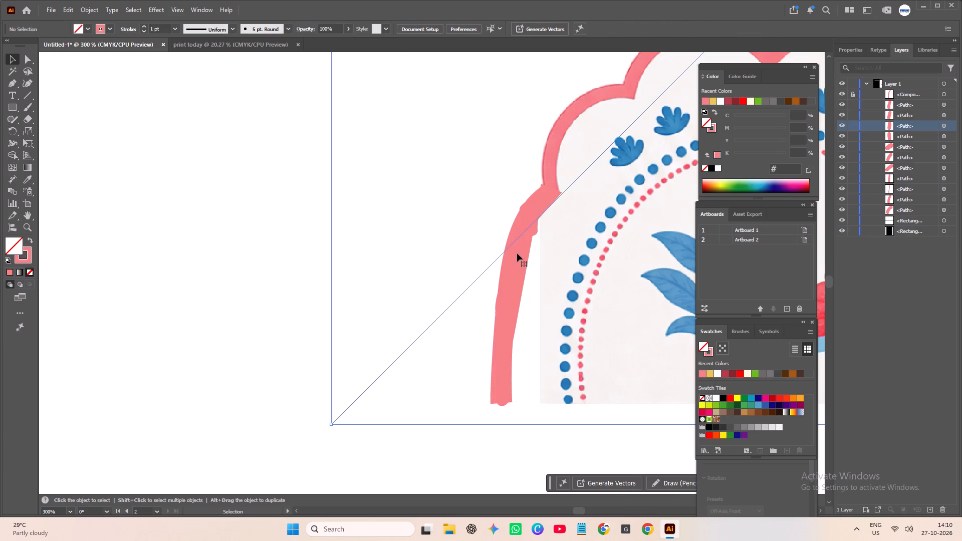
pyautogui.hotkey('ctrl', 'z')
pyautogui.click(525, 269)
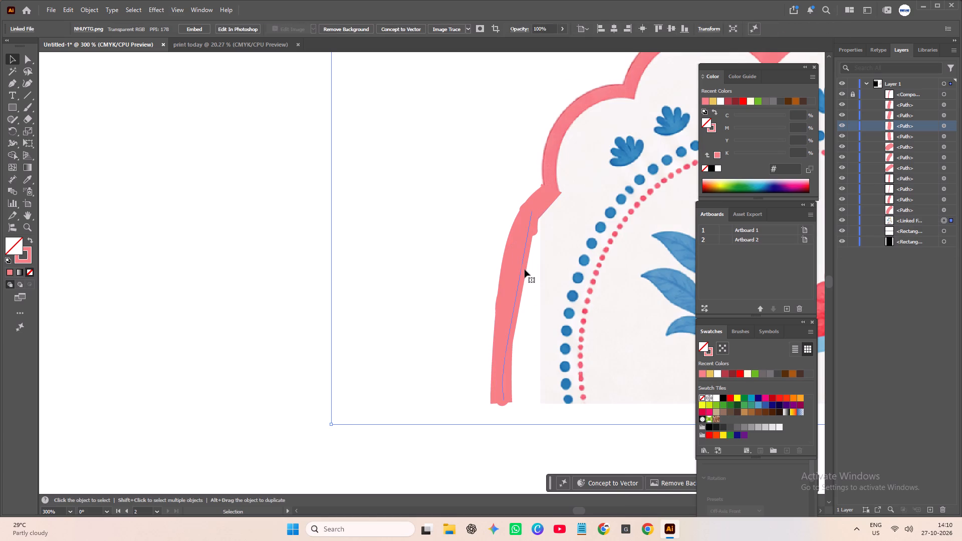
pyautogui.press('Delete')
pyautogui.click(516, 281)
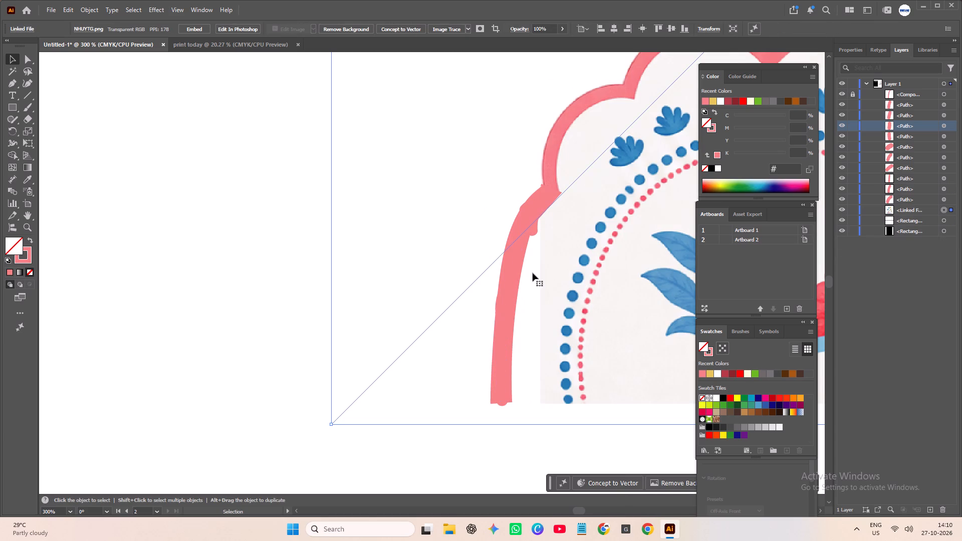
# Delete the brush-stroke paths around the extension's upper bend, just below the scallop junction.
pyautogui.click(553, 262)
pyautogui.click(533, 227)
pyautogui.press('Delete')
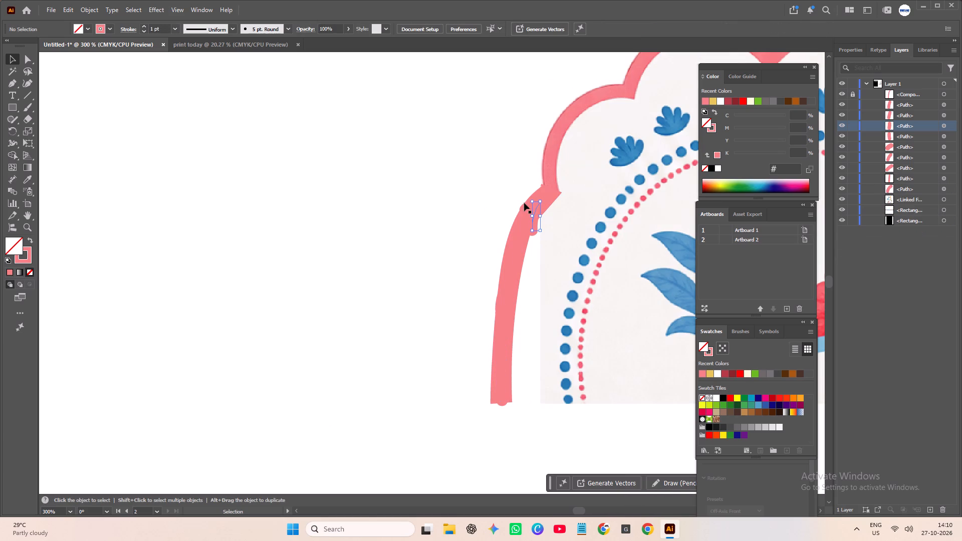
pyautogui.click(527, 209)
pyautogui.press('Delete')
pyautogui.click(534, 203)
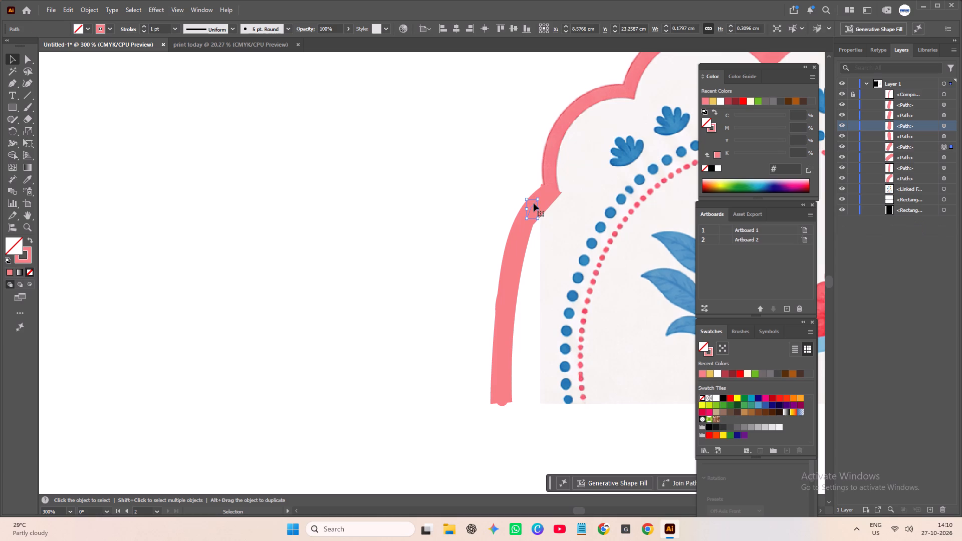
pyautogui.press('Delete')
pyautogui.click(539, 198)
pyautogui.press('Delete')
pyautogui.click(533, 211)
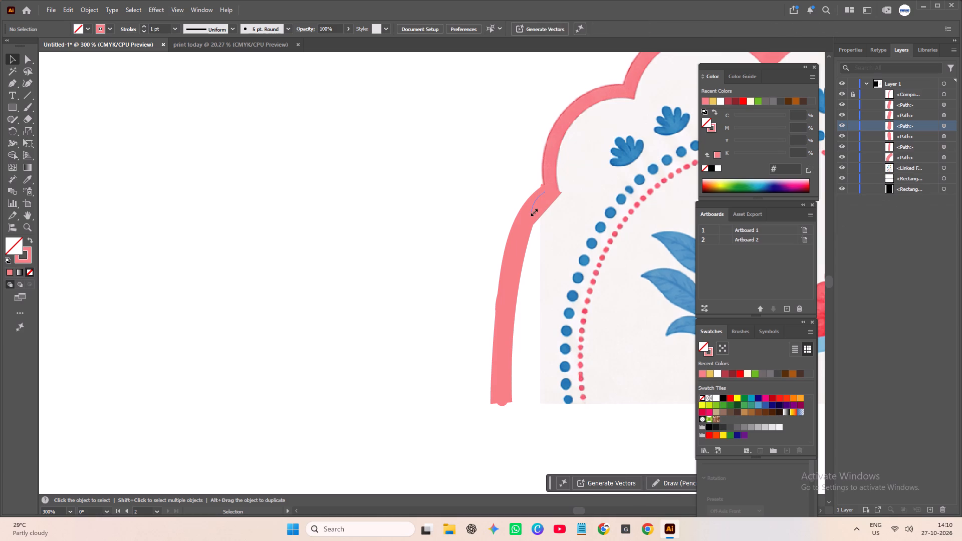
pyautogui.press('Delete')
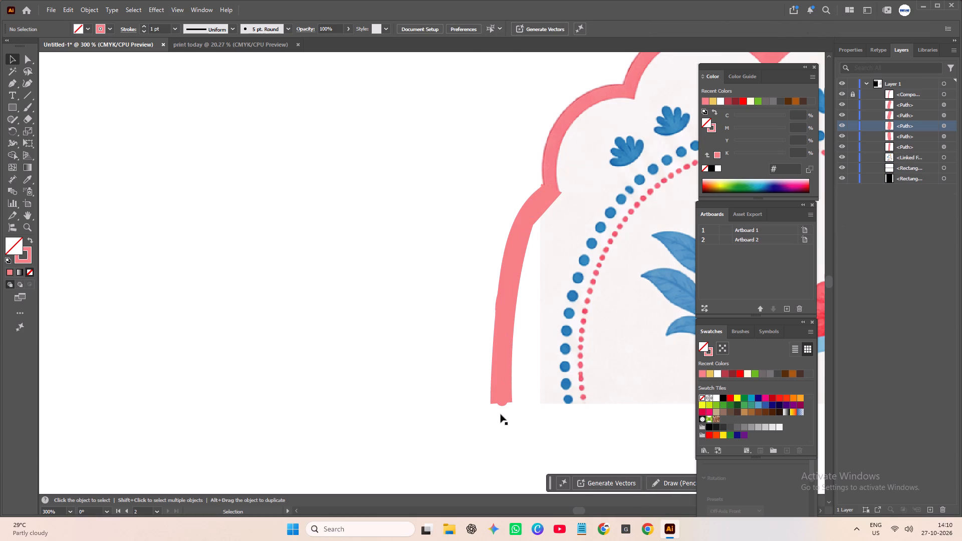
# Delete the brush strokes protruding at the extension's bottom end and along its outer edge.
pyautogui.click(503, 404)
pyautogui.press('Delete')
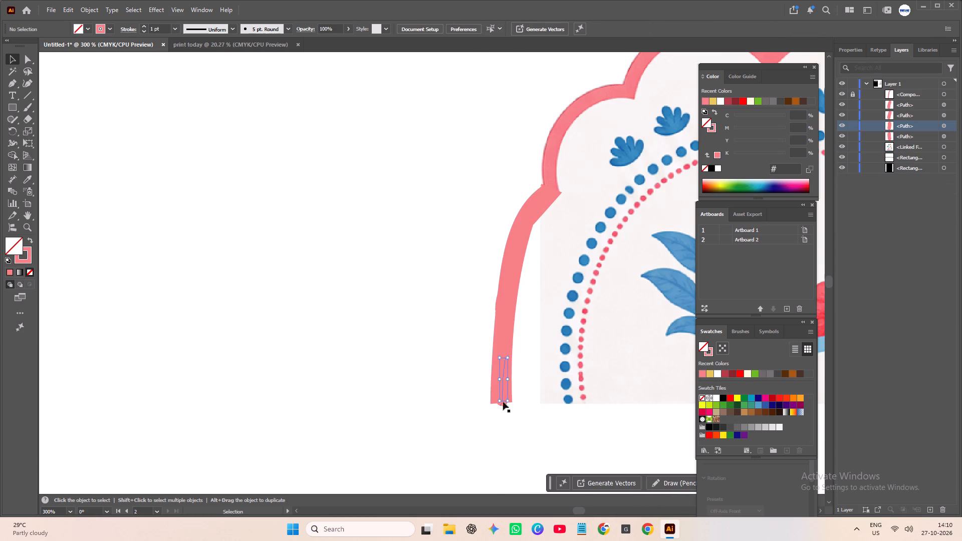
pyautogui.click(501, 382)
pyautogui.click(497, 308)
pyautogui.press('Delete')
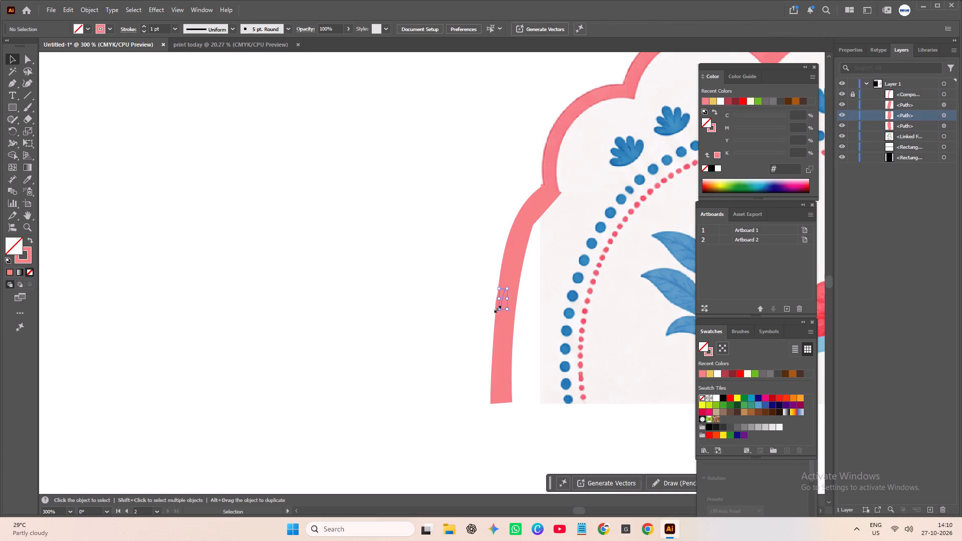
# Find and delete the remaining short brush strokes hidden in the middle of the extension, leaving only the compound path.
pyautogui.click(544, 185)
pyautogui.click(548, 199)
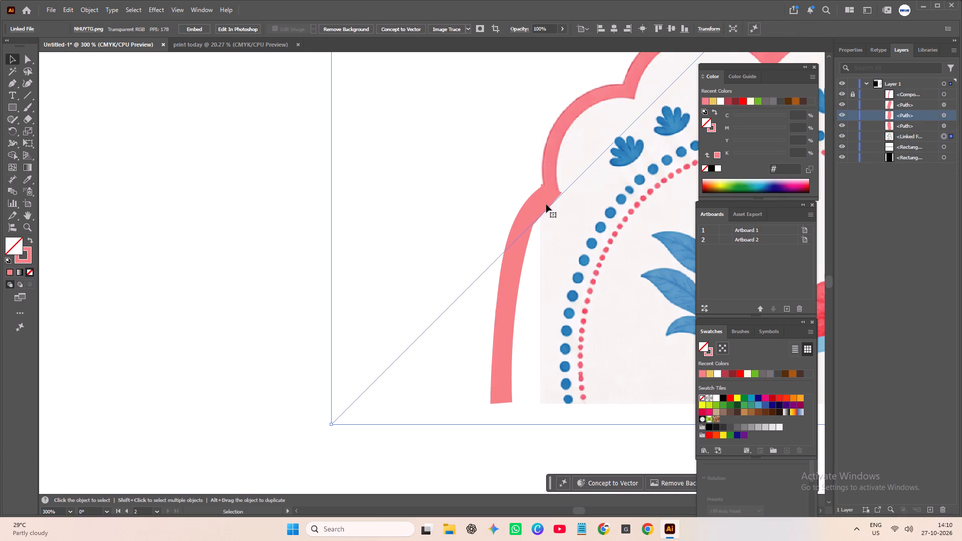
pyautogui.click(531, 226)
pyautogui.click(526, 245)
pyautogui.click(513, 263)
pyautogui.click(501, 308)
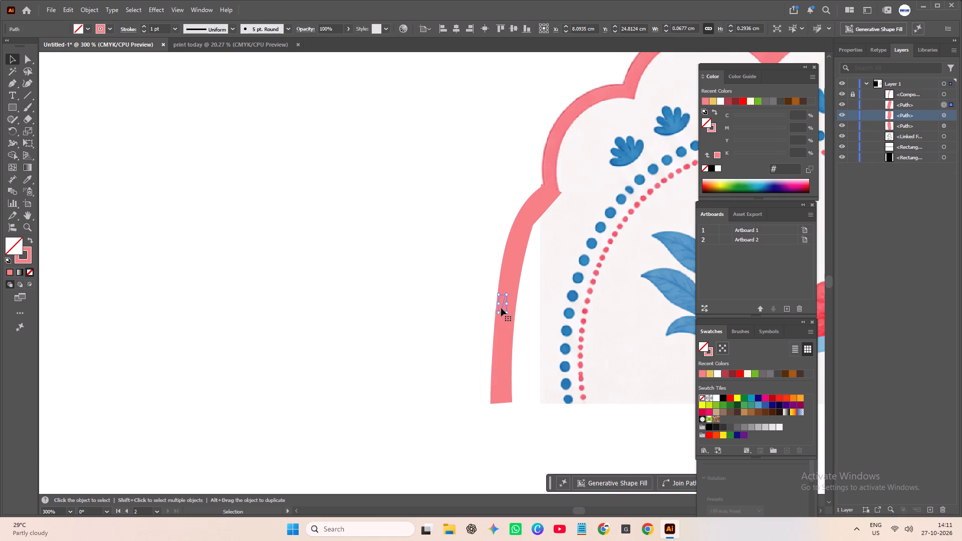
pyautogui.press('Delete')
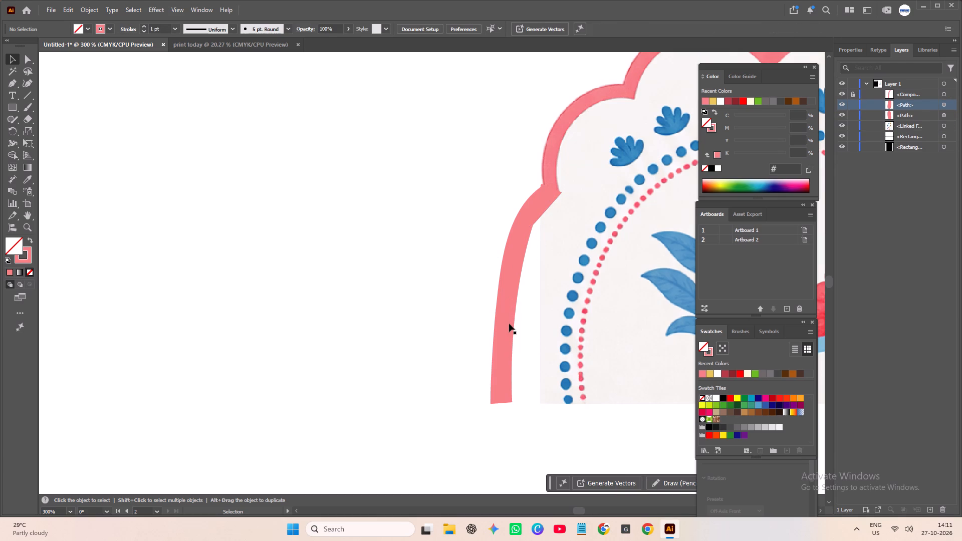
pyautogui.click(508, 324)
pyautogui.click(507, 382)
pyautogui.click(497, 391)
pyautogui.click(496, 366)
pyautogui.click(498, 347)
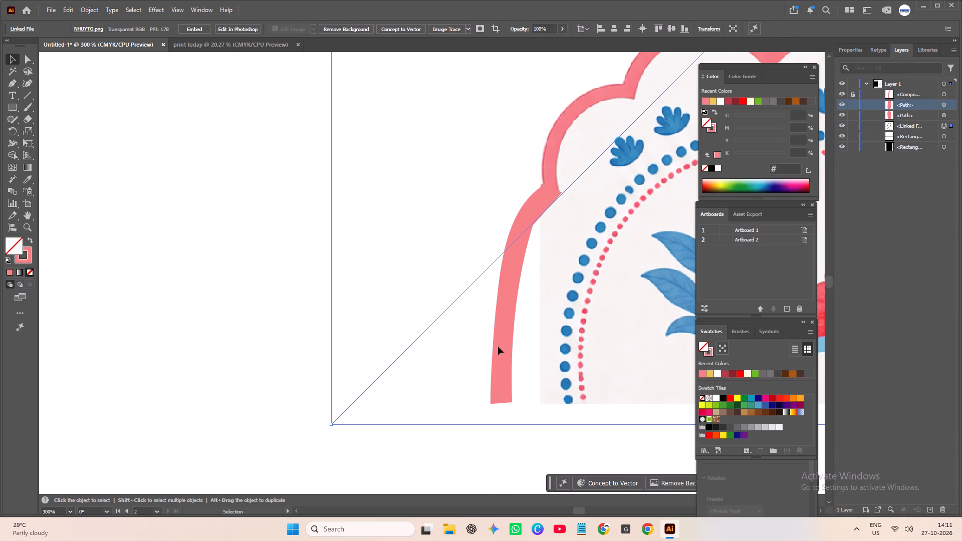
pyautogui.click(503, 344)
pyautogui.click(498, 327)
pyautogui.click(506, 325)
pyautogui.click(498, 311)
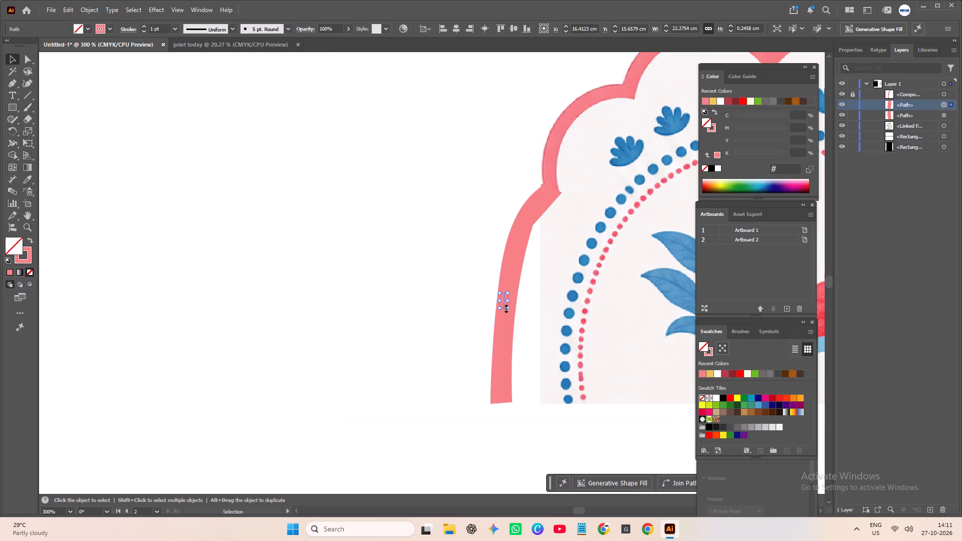
pyautogui.press('Delete')
pyautogui.click(502, 289)
pyautogui.click(516, 288)
pyautogui.click(505, 299)
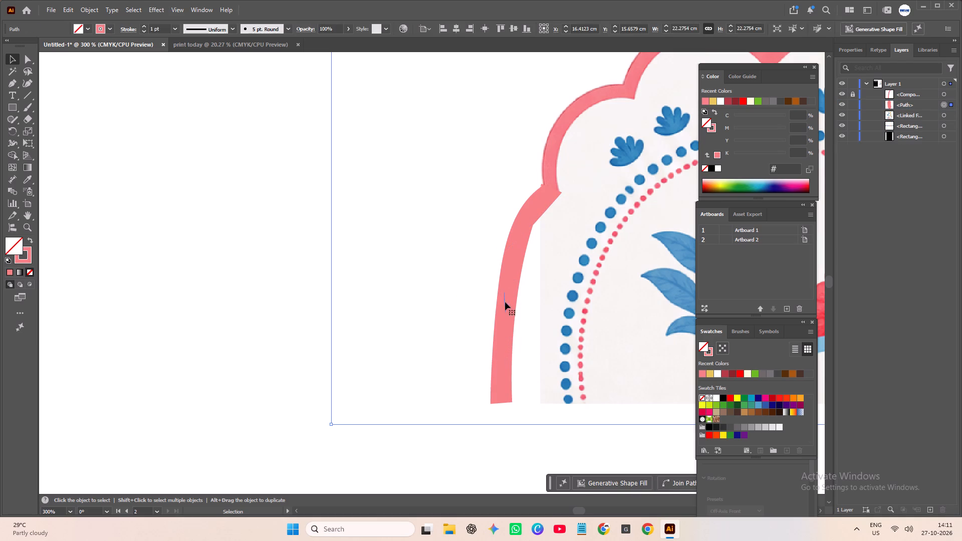
pyautogui.press('Delete')
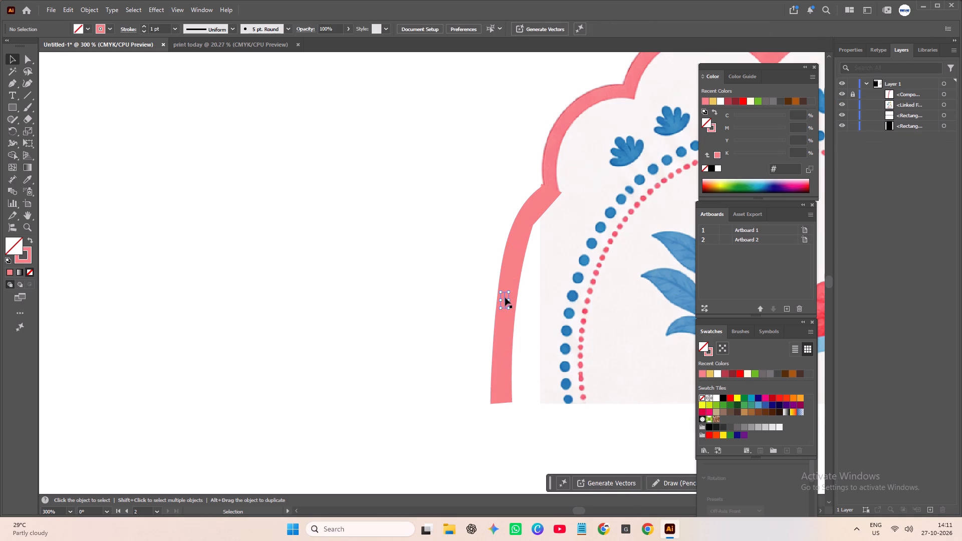
# Unlock the pink compound path and nudge it slightly inward so it meets the scalloped border at the junction.
pyautogui.click(548, 194)
pyautogui.click(854, 94)
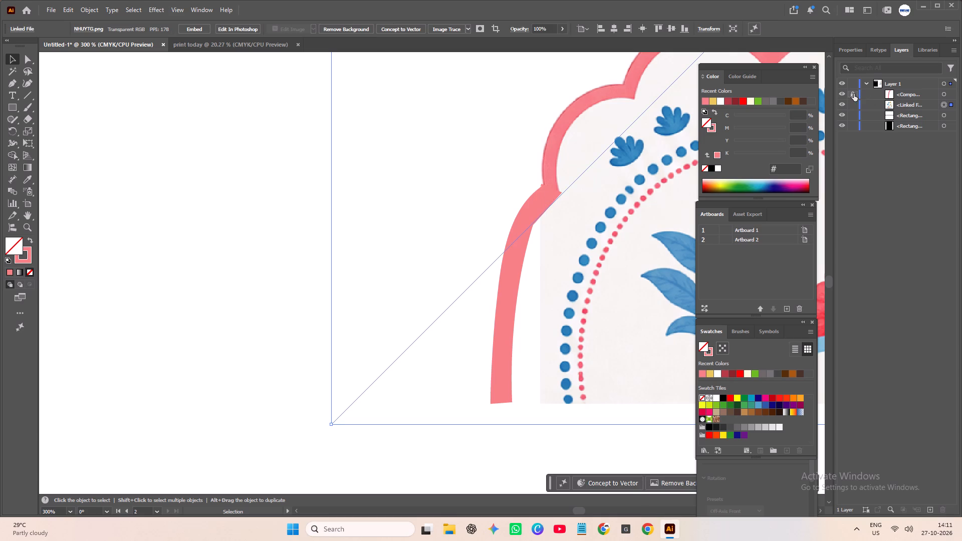
pyautogui.click(509, 270)
pyautogui.click(514, 278)
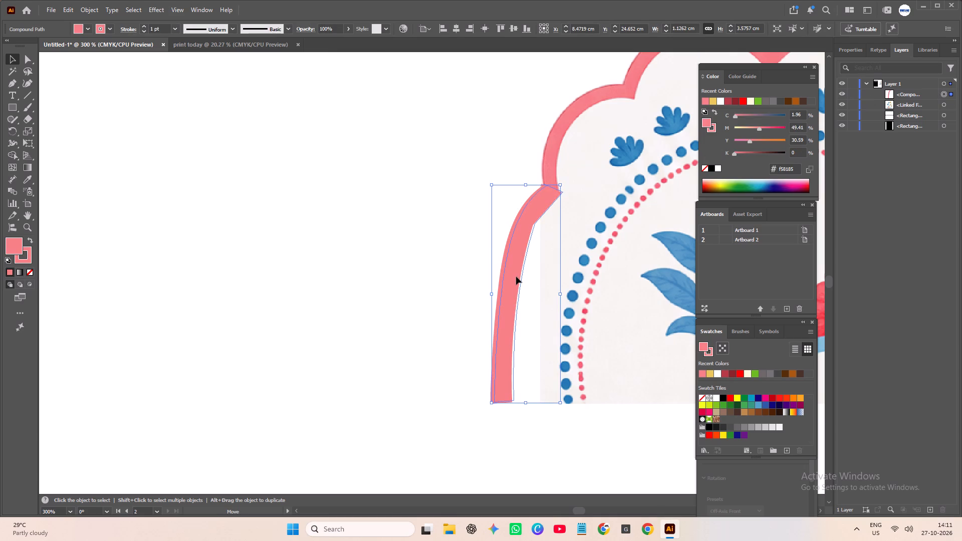
pyautogui.click(467, 263)
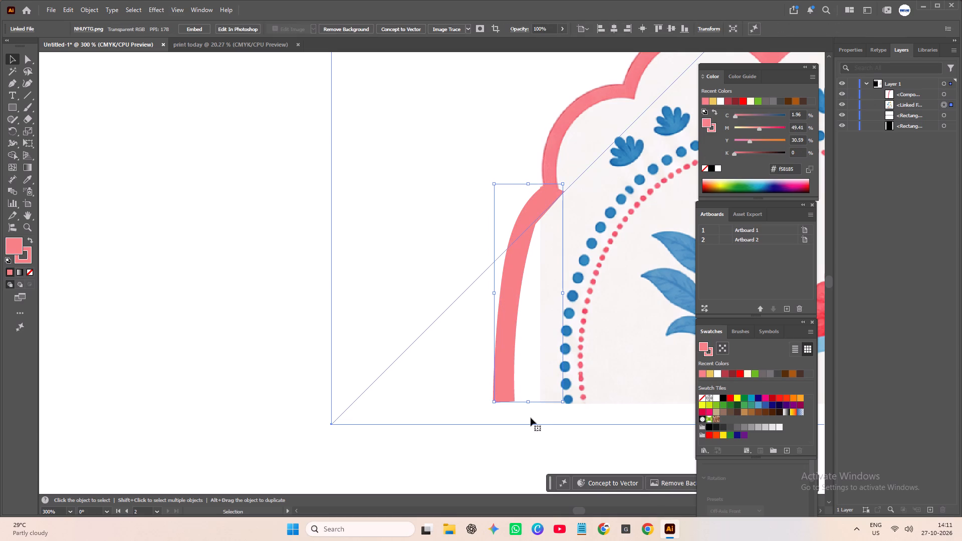
pyautogui.click(504, 434)
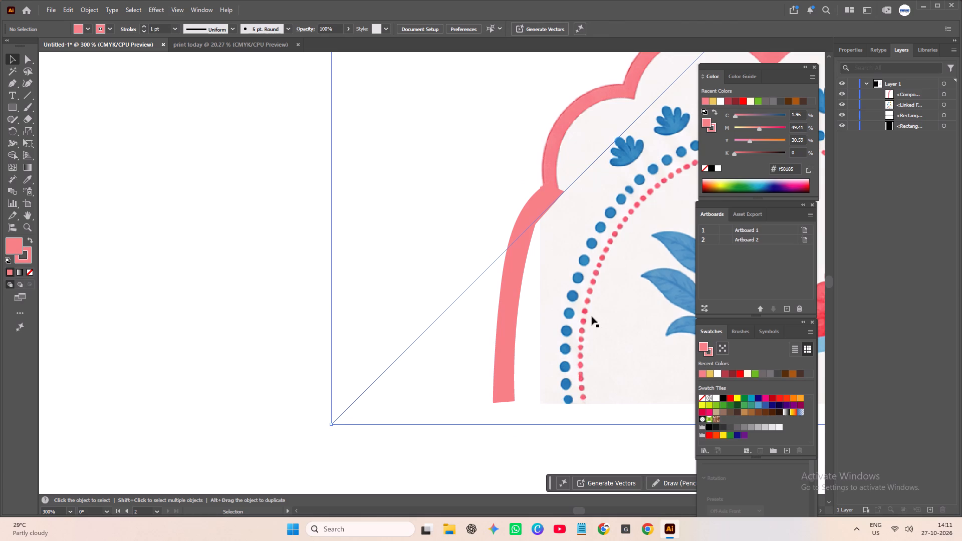
# Sample the illustration's off-white background colour and brush over the pink extension's pointed inner corner just below the scallop junction.
pyautogui.keyDown('alt'); pyautogui.scroll(2, 592, 317); pyautogui.keyUp('alt')
pyautogui.keyDown('alt'); pyautogui.scroll(-1, 592, 317); pyautogui.keyUp('alt')
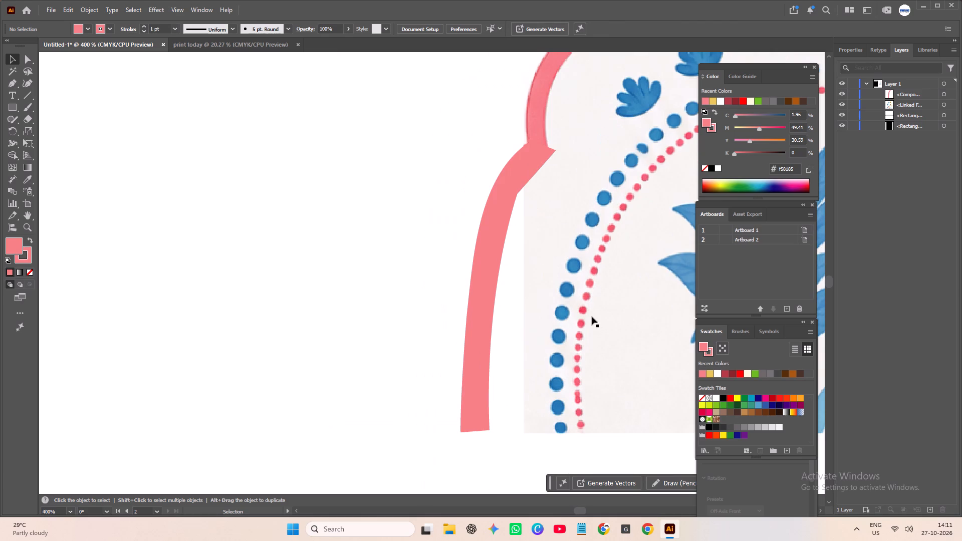
pyautogui.keyDown('alt'); pyautogui.scroll(-1, 592, 317); pyautogui.keyUp('alt')
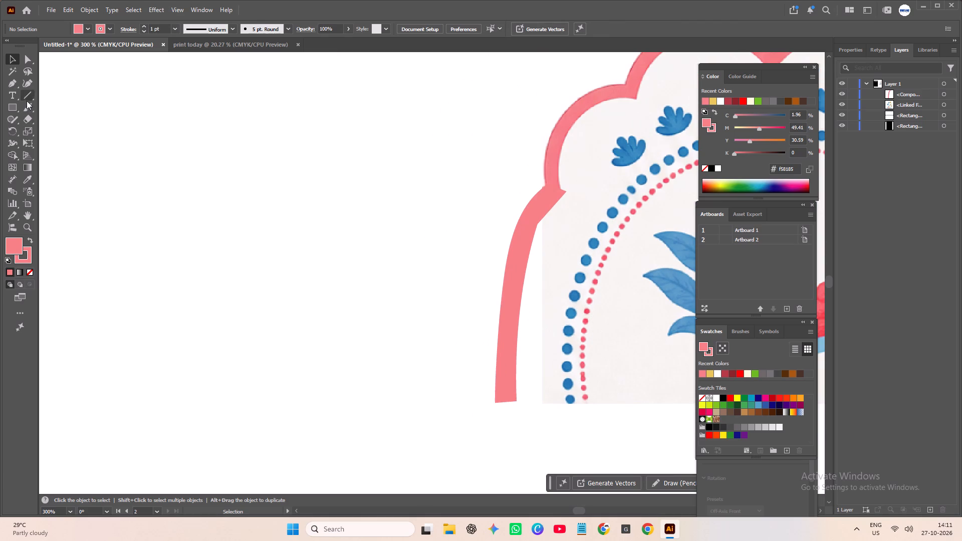
pyautogui.click(30, 182)
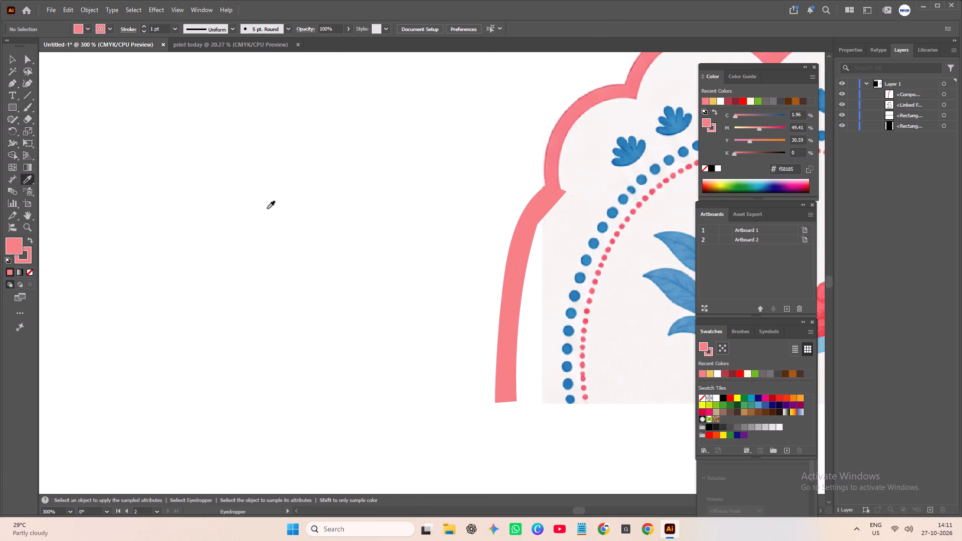
pyautogui.click(559, 243)
pyautogui.click(32, 107)
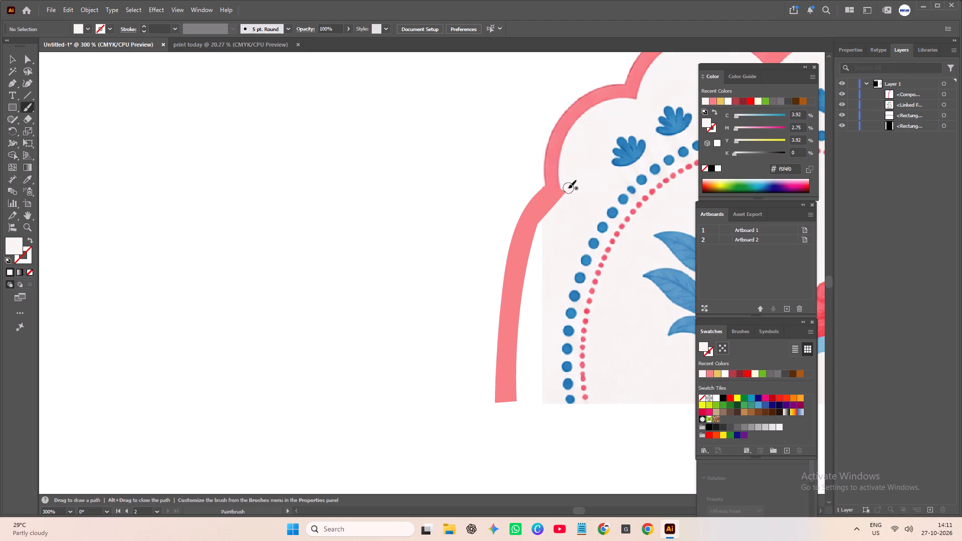
pyautogui.moveTo(568, 188); pyautogui.dragTo(569, 198)
pyautogui.moveTo(568, 188); pyautogui.dragTo(567, 200)
pyautogui.moveTo(566, 189); pyautogui.dragTo(565, 202)
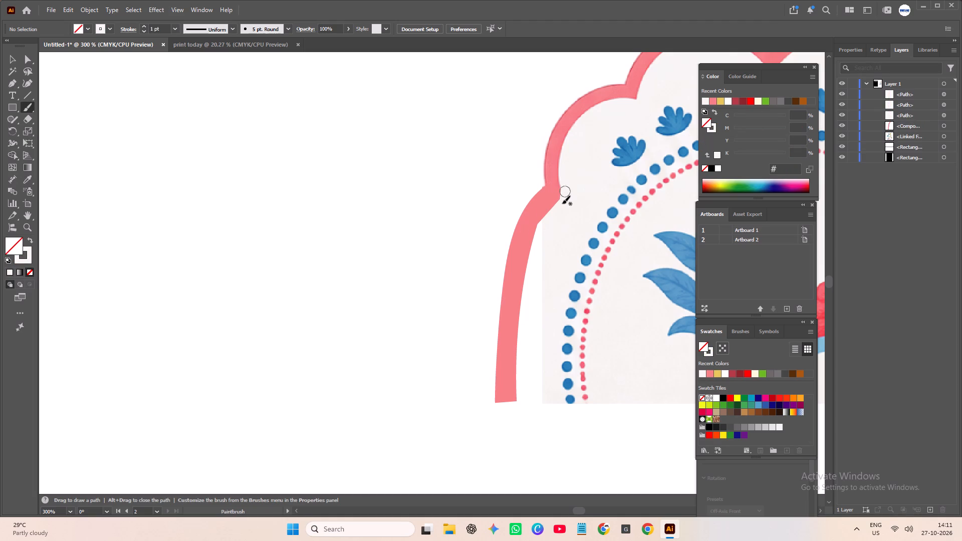
pyautogui.moveTo(564, 201); pyautogui.dragTo(556, 210)
pyautogui.moveTo(560, 203); pyautogui.dragTo(567, 195)
pyautogui.moveTo(562, 199); pyautogui.dragTo(556, 216)
pyautogui.moveTo(561, 202); pyautogui.dragTo(545, 230)
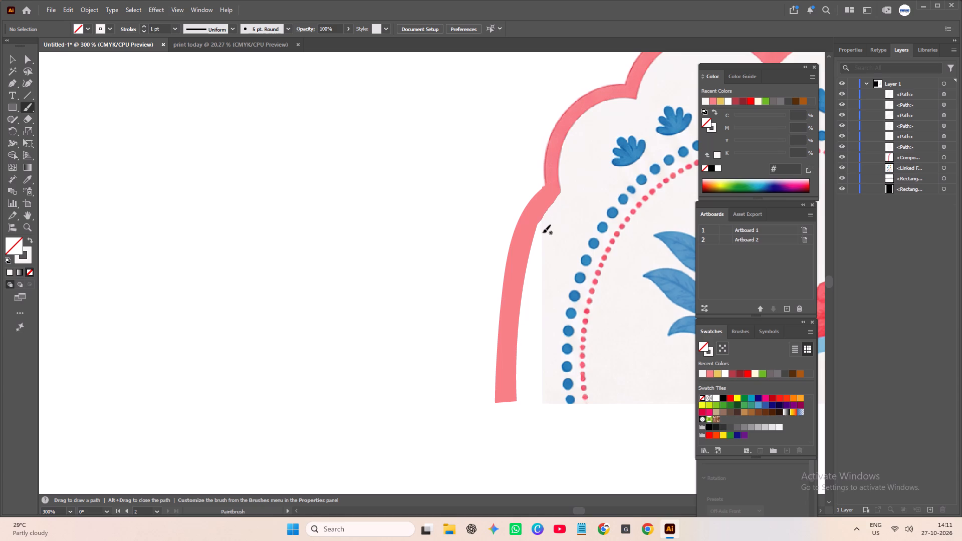
pyautogui.moveTo(541, 232); pyautogui.dragTo(554, 210)
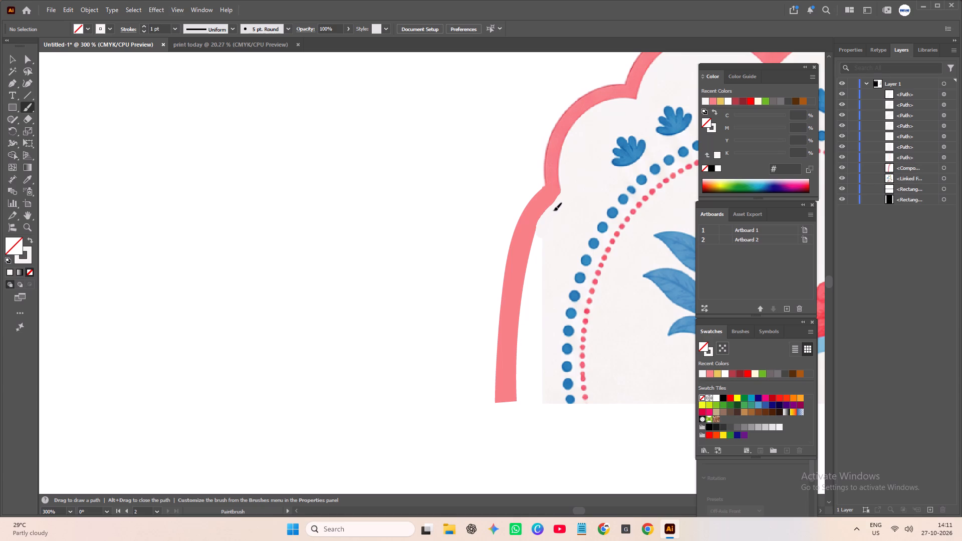
pyautogui.moveTo(554, 210); pyautogui.dragTo(565, 199)
# Paint off-white brush strokes over the white gap between the pink extension and the image, along its upper and middle inner edge.
pyautogui.moveTo(550, 232); pyautogui.dragTo(542, 244)
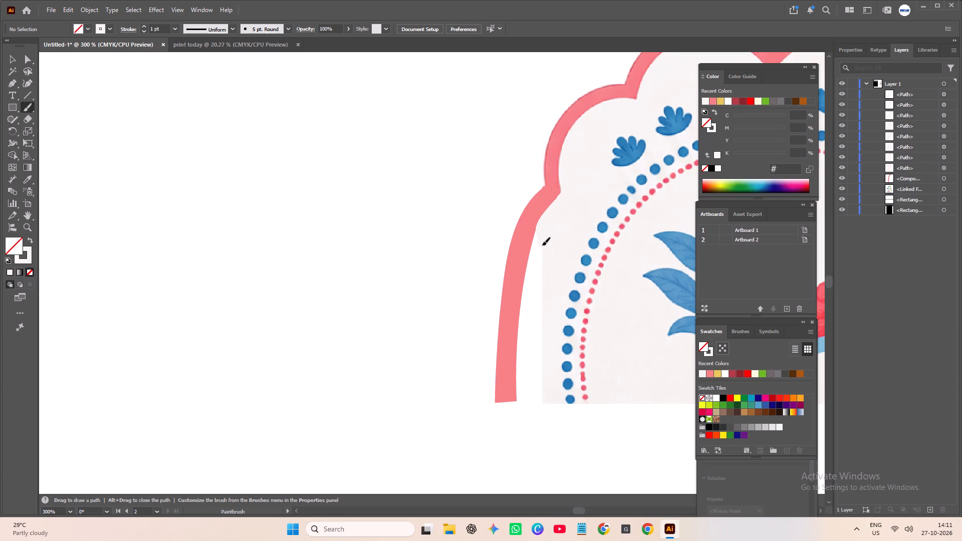
pyautogui.moveTo(542, 244); pyautogui.dragTo(542, 246)
pyautogui.moveTo(547, 230); pyautogui.dragTo(541, 251)
pyautogui.moveTo(543, 229); pyautogui.dragTo(532, 259)
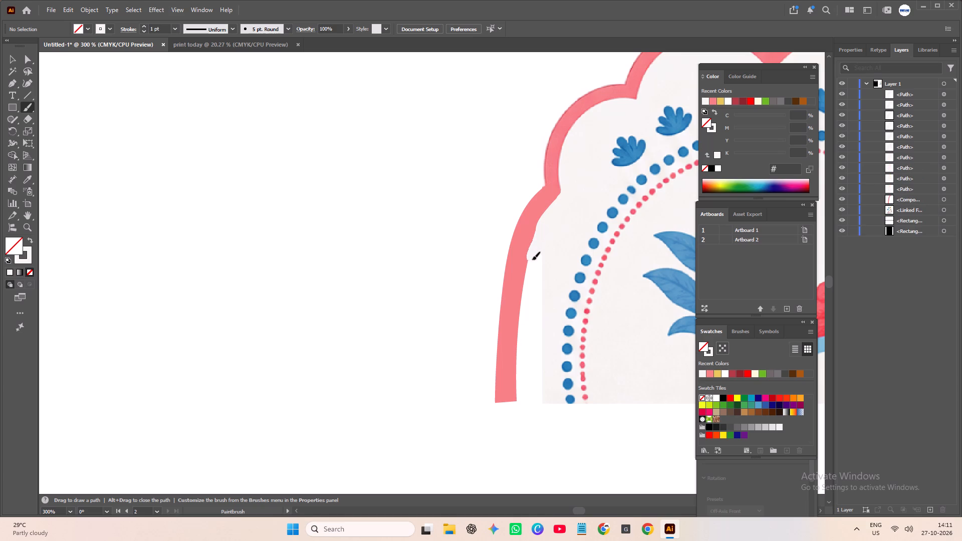
pyautogui.moveTo(532, 259); pyautogui.dragTo(535, 326)
pyautogui.moveTo(535, 326); pyautogui.dragTo(539, 313)
pyautogui.moveTo(539, 313); pyautogui.dragTo(523, 324)
pyautogui.moveTo(523, 324); pyautogui.dragTo(528, 299)
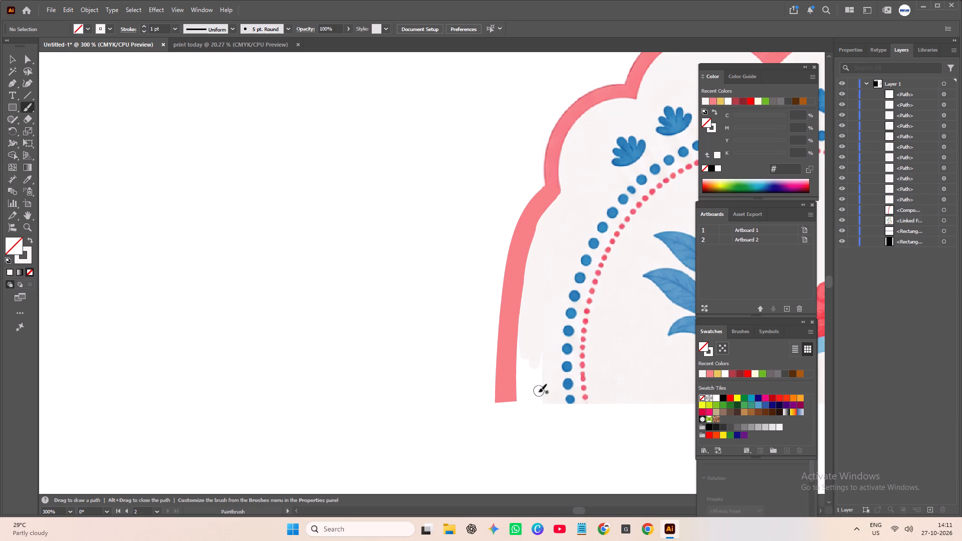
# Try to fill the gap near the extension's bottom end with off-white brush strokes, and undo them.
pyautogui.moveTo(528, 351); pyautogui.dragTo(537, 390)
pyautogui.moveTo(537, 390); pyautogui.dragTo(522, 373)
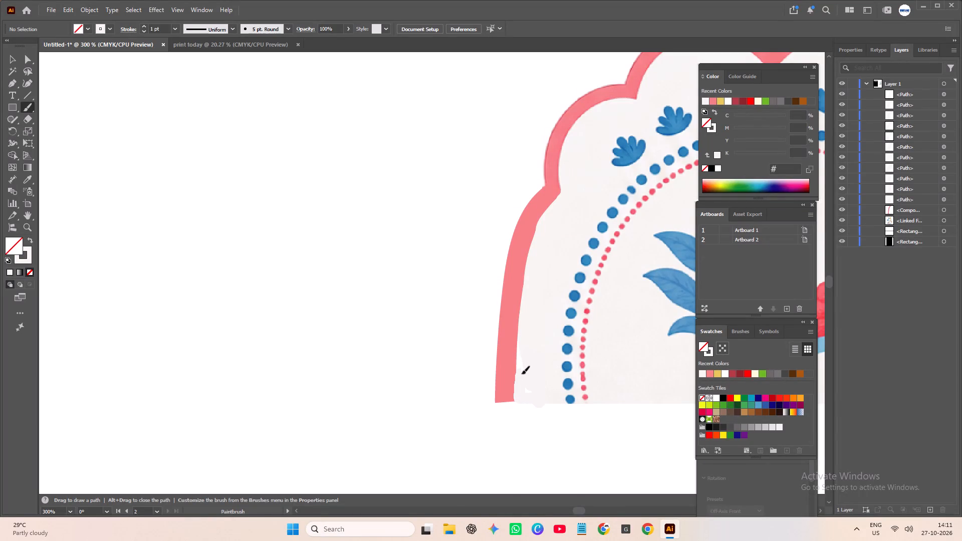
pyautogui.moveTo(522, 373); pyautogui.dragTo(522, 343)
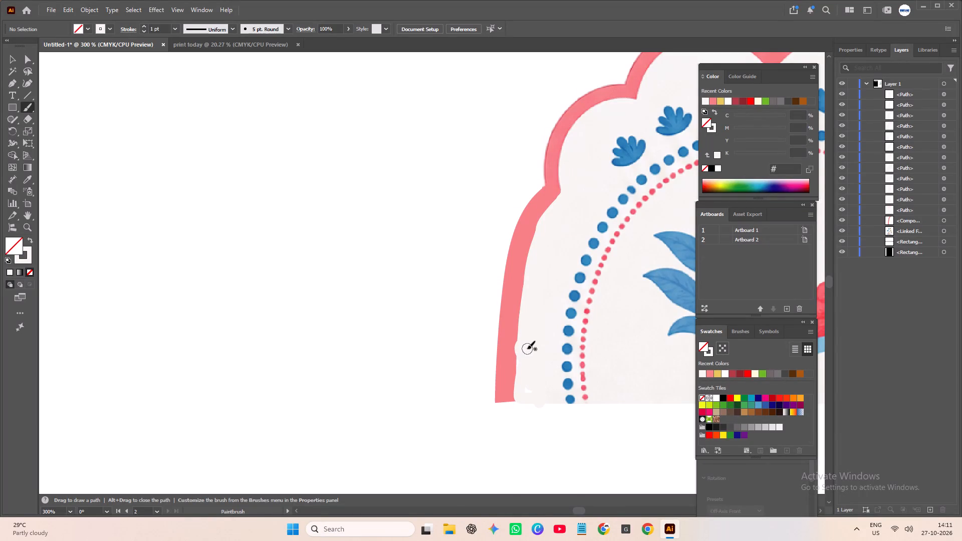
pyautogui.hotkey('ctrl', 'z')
# Paint off-white brush strokes over the remaining gap beside the extension's inner edge, down to the illustration's bottom edge.
pyautogui.moveTo(525, 341); pyautogui.dragTo(524, 347)
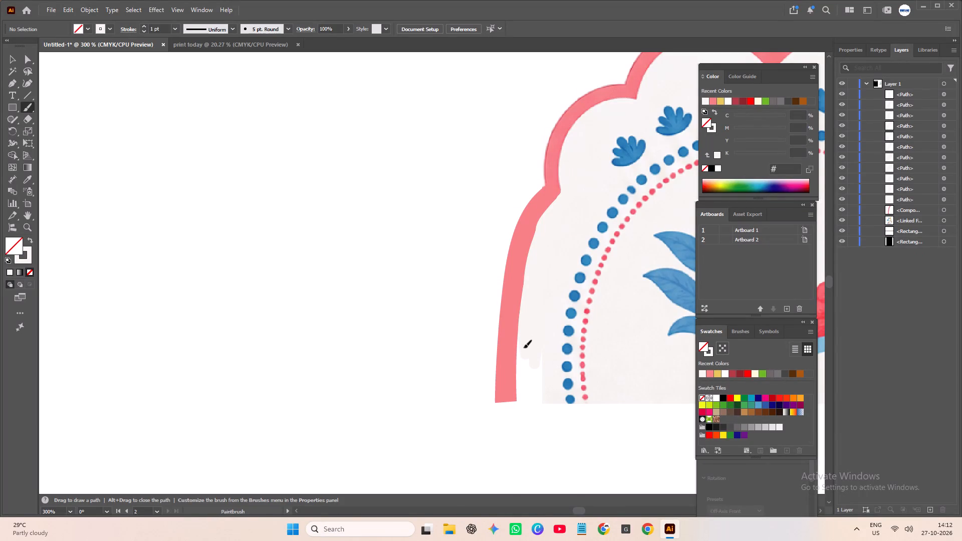
pyautogui.moveTo(524, 347); pyautogui.dragTo(523, 357)
pyautogui.moveTo(522, 343); pyautogui.dragTo(522, 383)
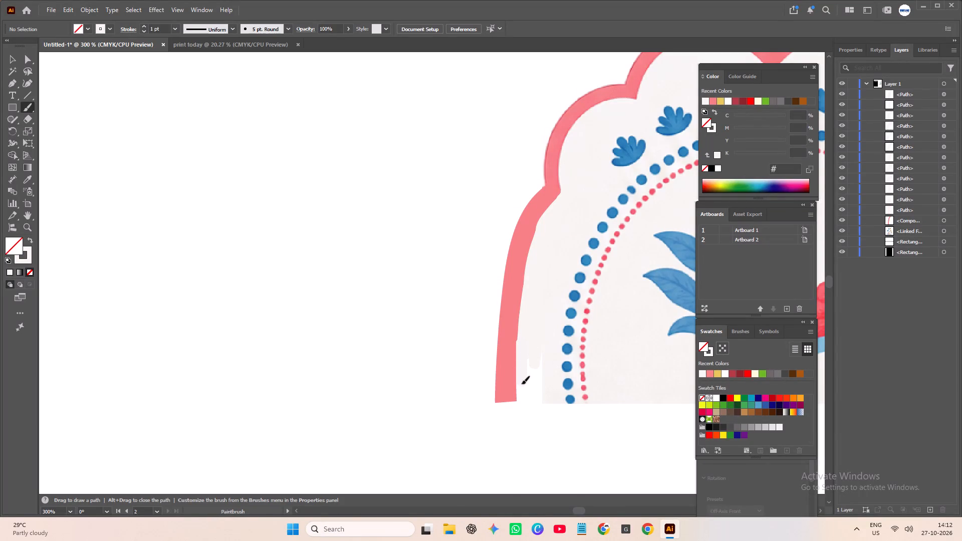
pyautogui.moveTo(522, 383); pyautogui.dragTo(539, 380)
pyautogui.moveTo(539, 380); pyautogui.dragTo(543, 358)
pyautogui.moveTo(543, 358); pyautogui.dragTo(545, 364)
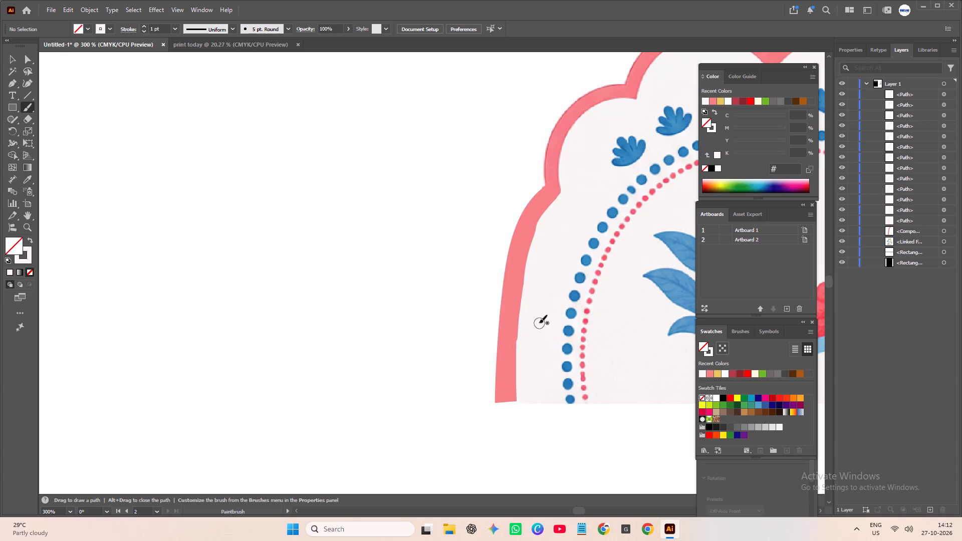
# Group the palm-tree image, the pink compound path and all the off-white brush strokes on Artboard 2.
pyautogui.keyDown('alt'); pyautogui.scroll(-6, 539, 323); pyautogui.keyUp('alt')
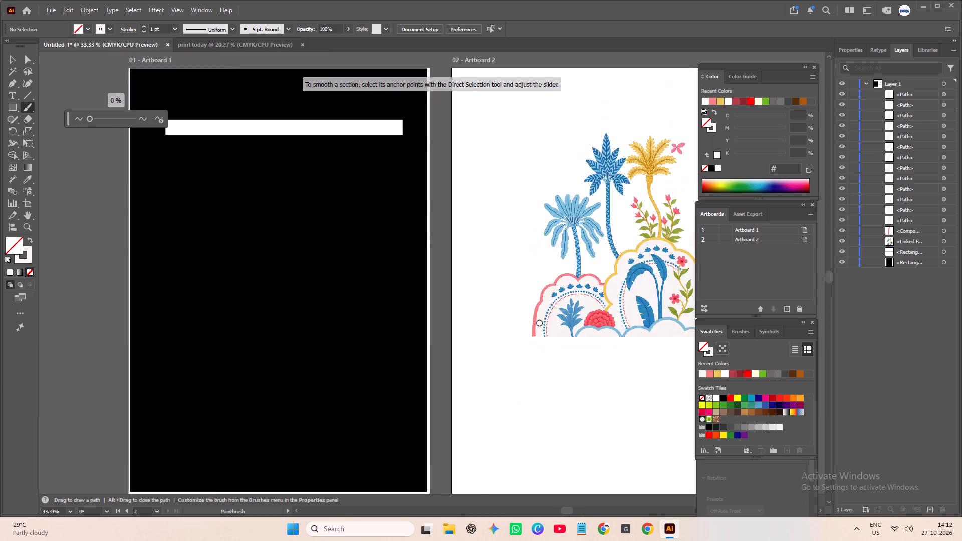
pyautogui.keyDown('alt'); pyautogui.scroll(1, 613, 310); pyautogui.keyUp('alt')
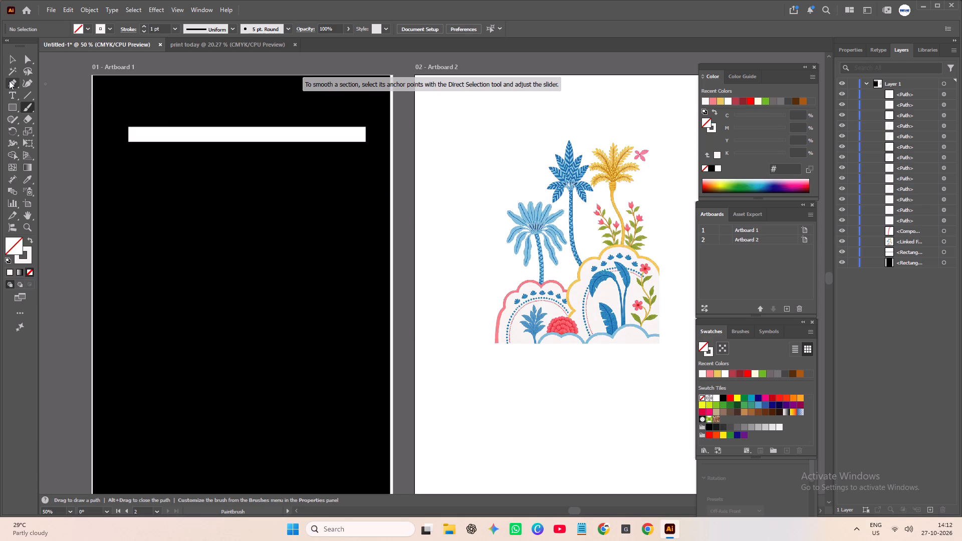
pyautogui.click(13, 68)
pyautogui.click(14, 61)
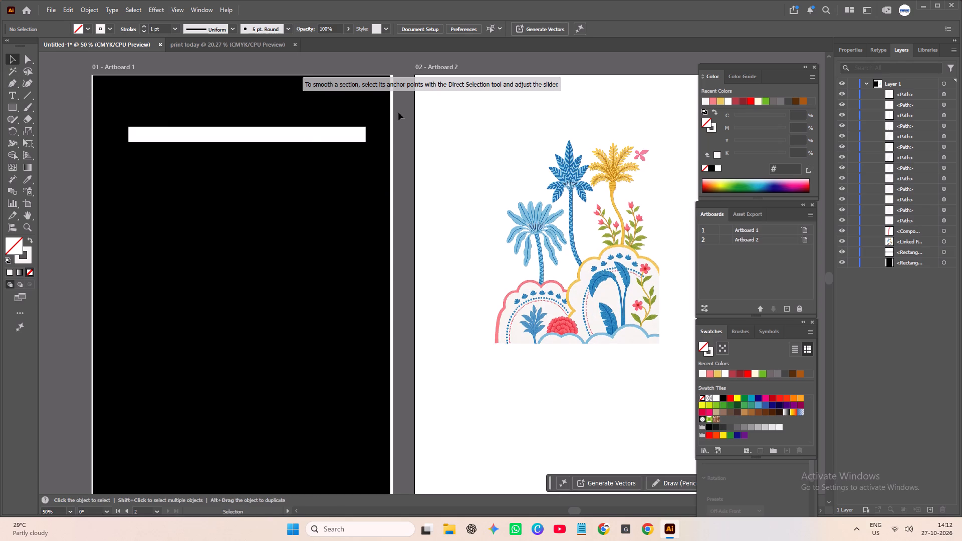
pyautogui.moveTo(459, 129); pyautogui.dragTo(682, 375)
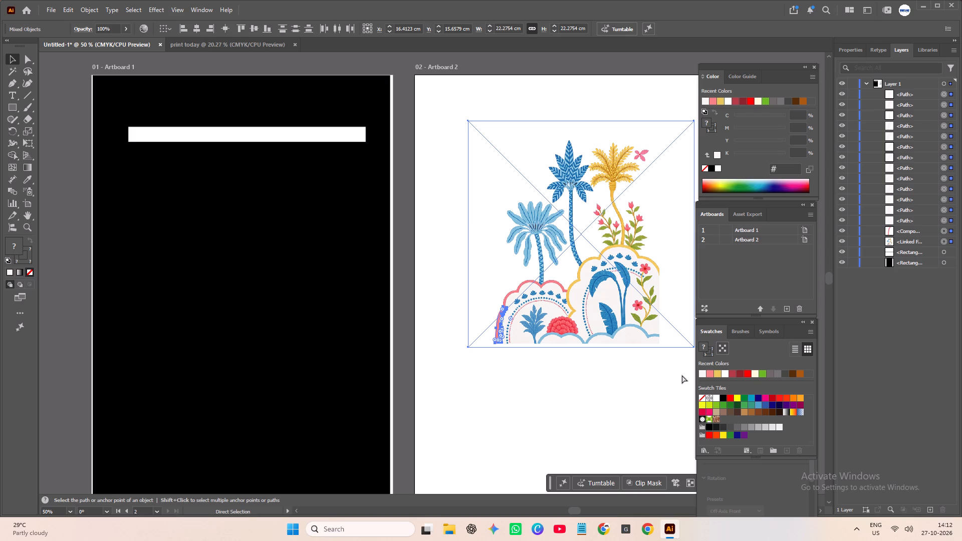
pyautogui.hotkey('ctrl', 'g')
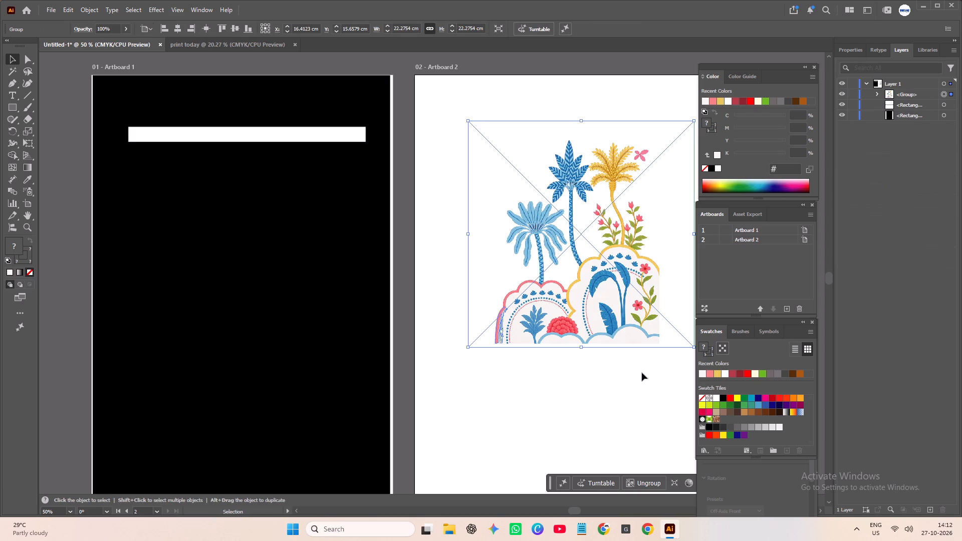
# Move the grouped illustration up and left on Artboard 2, to about X 13.8 cm, Y 13.4 cm.
pyautogui.click(641, 359)
pyautogui.click(616, 301)
pyautogui.moveTo(620, 308); pyautogui.dragTo(593, 285)
pyautogui.click(594, 361)
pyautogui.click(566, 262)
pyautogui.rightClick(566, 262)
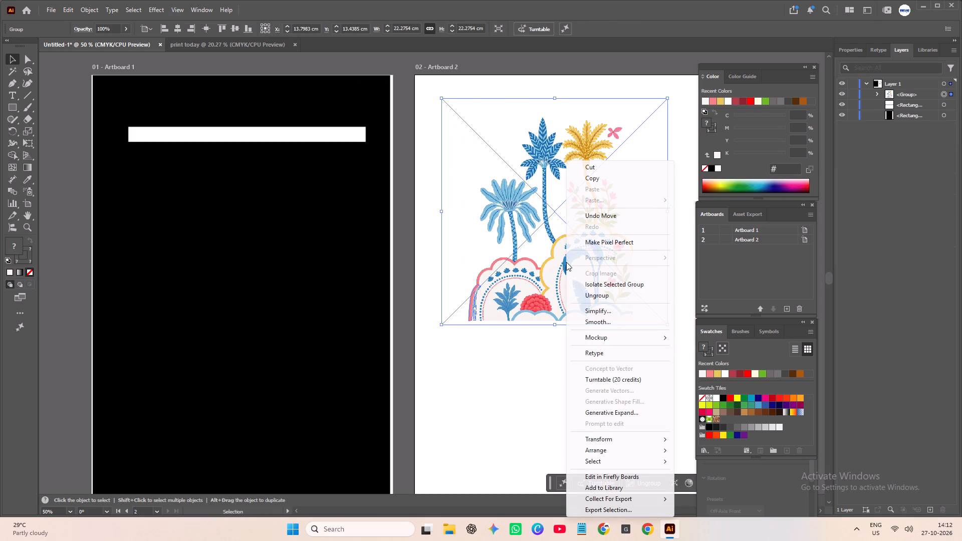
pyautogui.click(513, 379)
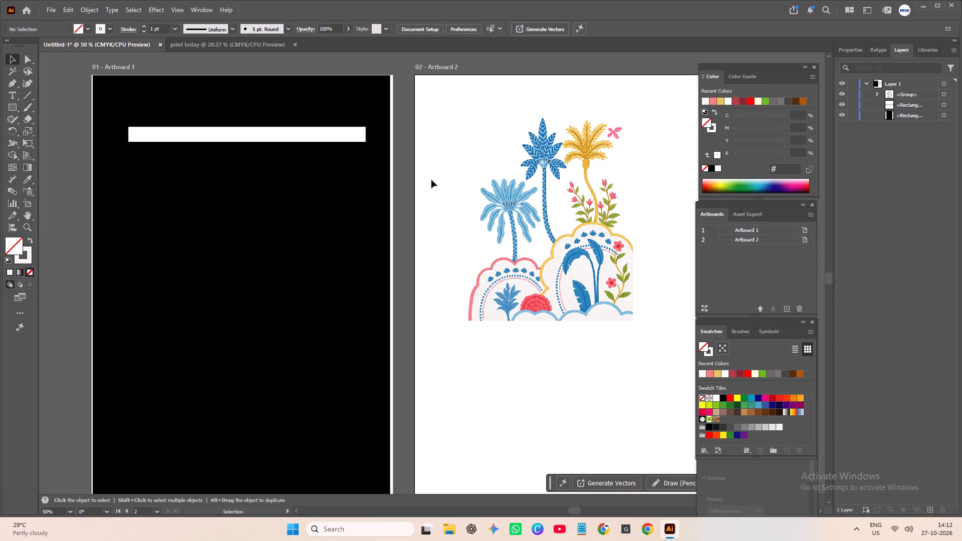
# Duplicate the grouped illustration and place the copy on Artboard 1's black background, at about X 15.7 cm, Y 19.3 cm.
pyautogui.moveTo(438, 91); pyautogui.dragTo(667, 343)
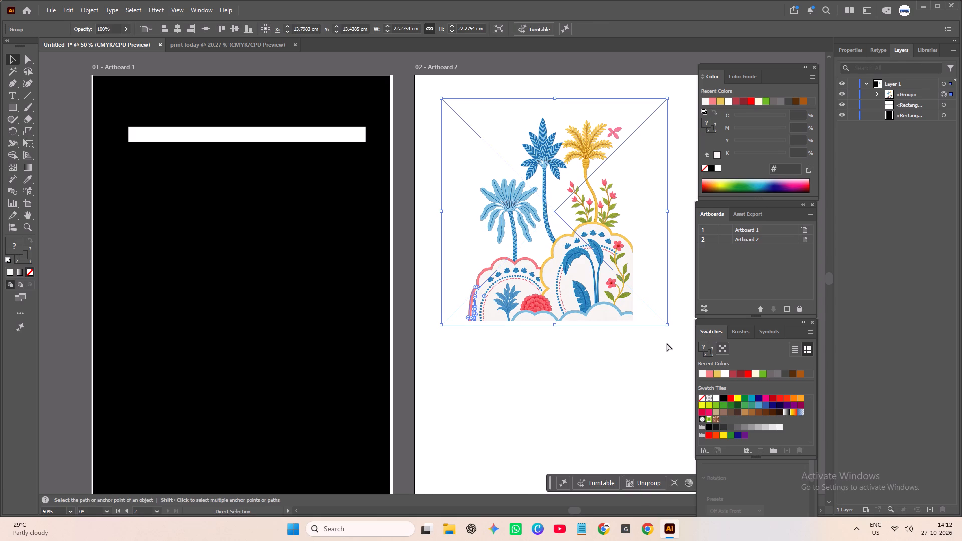
pyautogui.hotkey('ctrl', 'c')
pyautogui.hotkey('ctrl', 'v')
pyautogui.moveTo(444, 307); pyautogui.dragTo(544, 390)
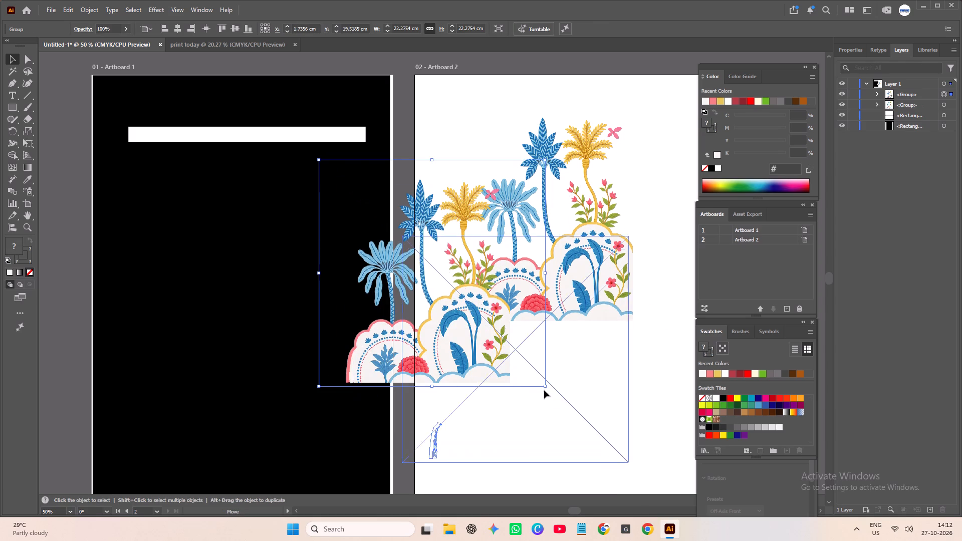
pyautogui.moveTo(544, 390); pyautogui.dragTo(270, 307)
pyautogui.moveTo(327, 344); pyautogui.dragTo(320, 342)
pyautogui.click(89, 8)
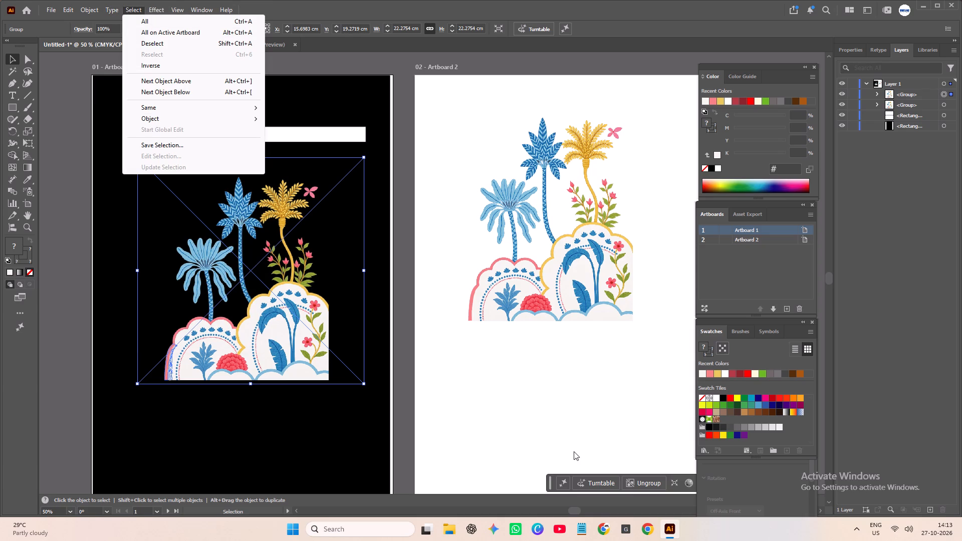
# Switch to YouTube and search for "how to flip object in illustrator".
pyautogui.click(566, 529)
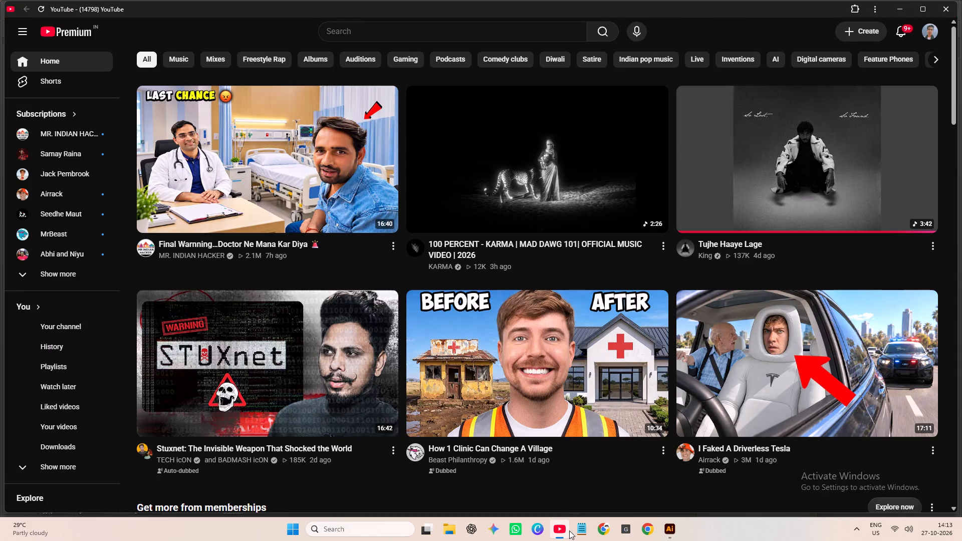
pyautogui.click(347, 27)
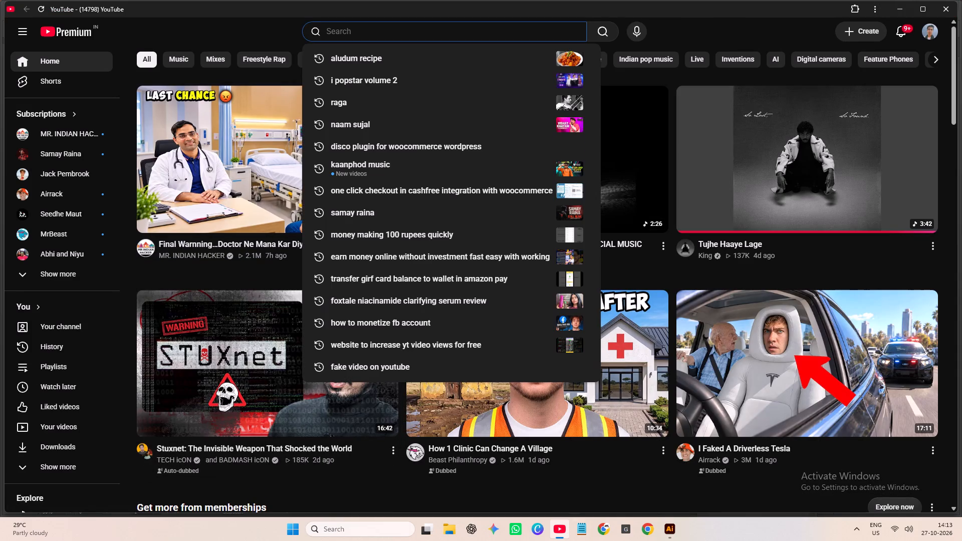
pyautogui.write('how to flip')
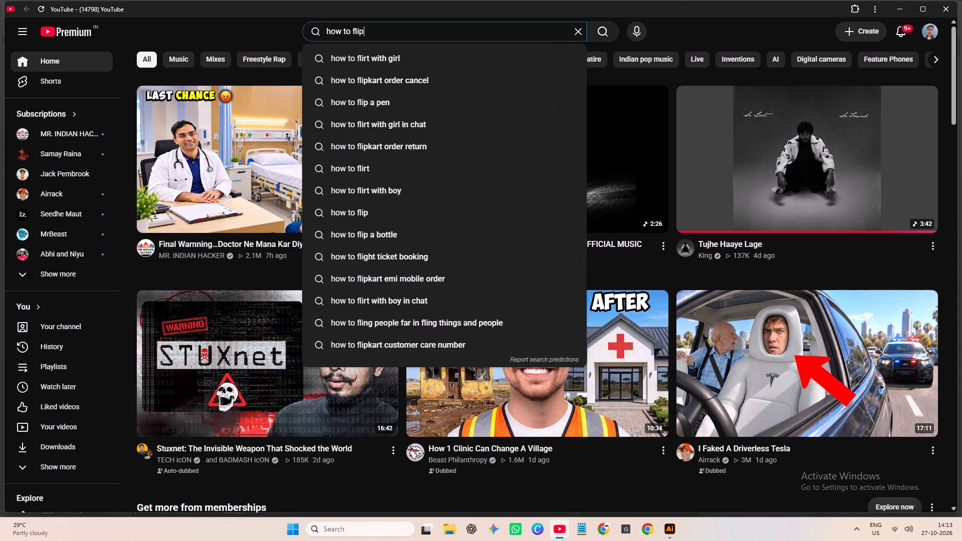
pyautogui.press('space')
pyautogui.write('any thing in')
pyautogui.press('space')
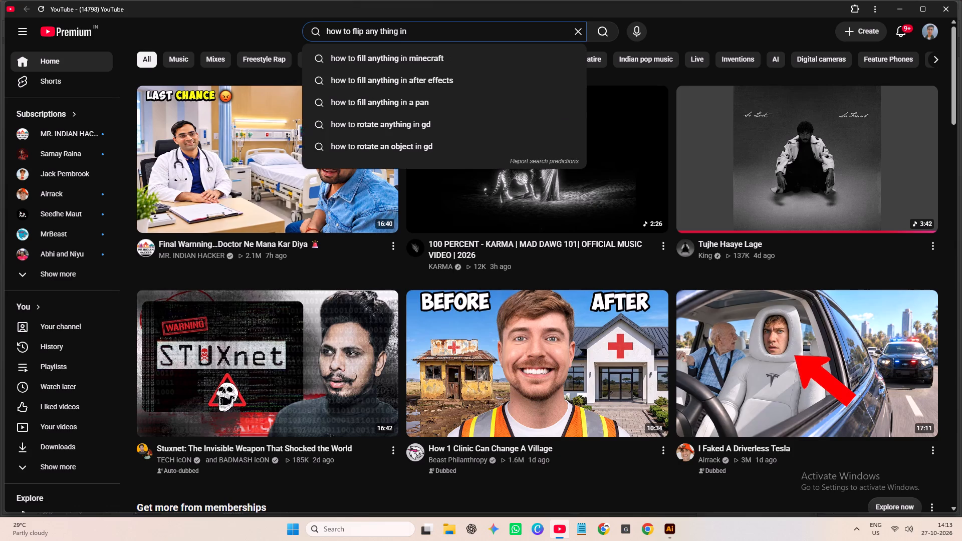
pyautogui.write('illus')
pyautogui.press('Down')
pyautogui.press('Return')
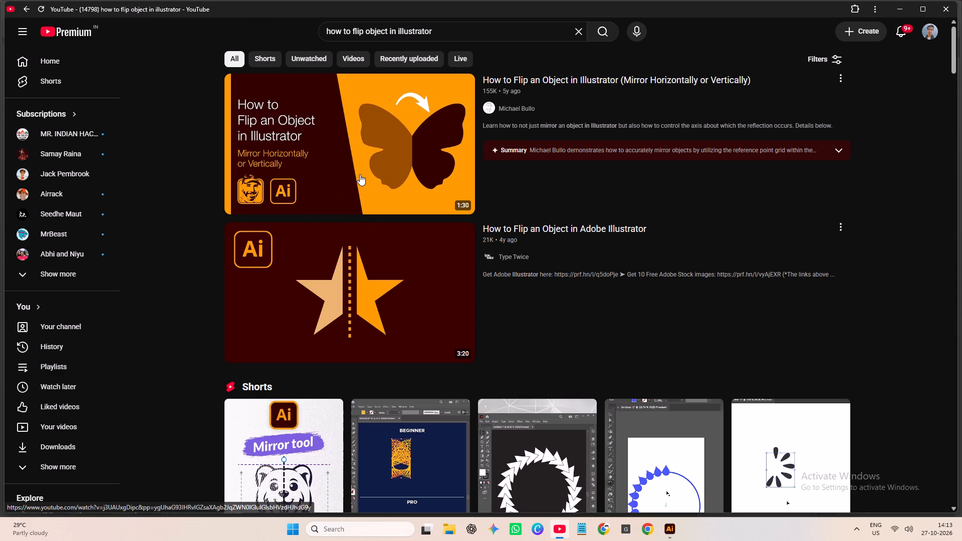
# Watch the 1:30 tutorial on flipping an object horizontally or vertically, up to the part demonstrating the flip controls.
pyautogui.click(393, 162)
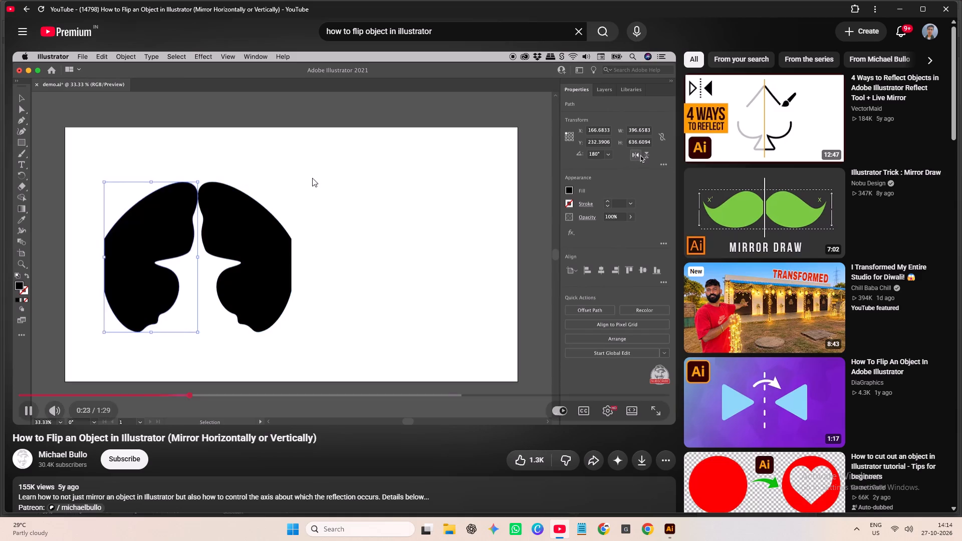
pyautogui.click(282, 227)
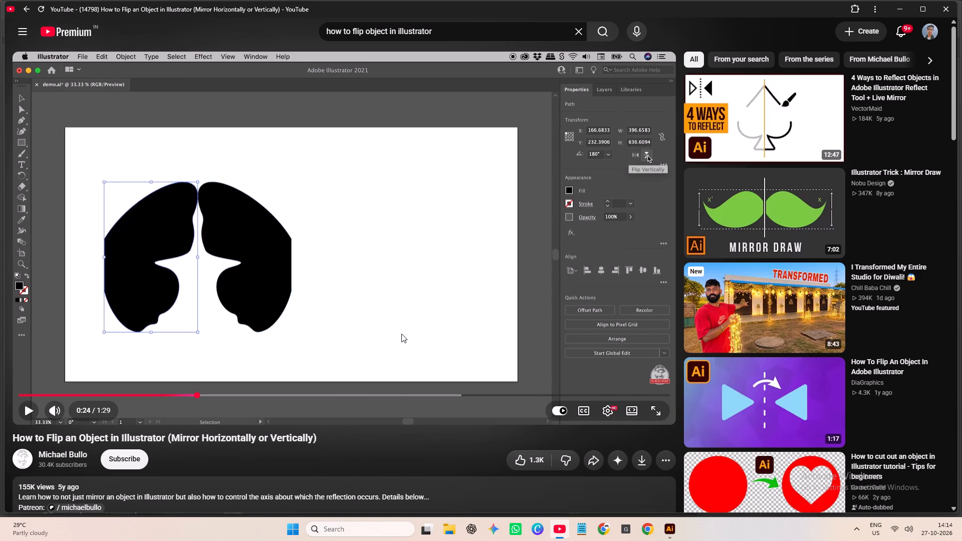
pyautogui.click(297, 262)
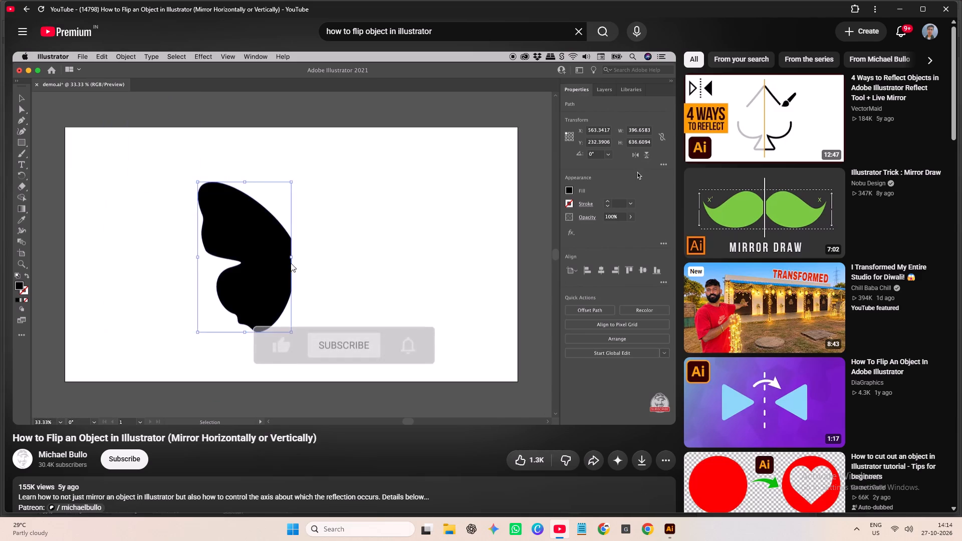
pyautogui.click(346, 245)
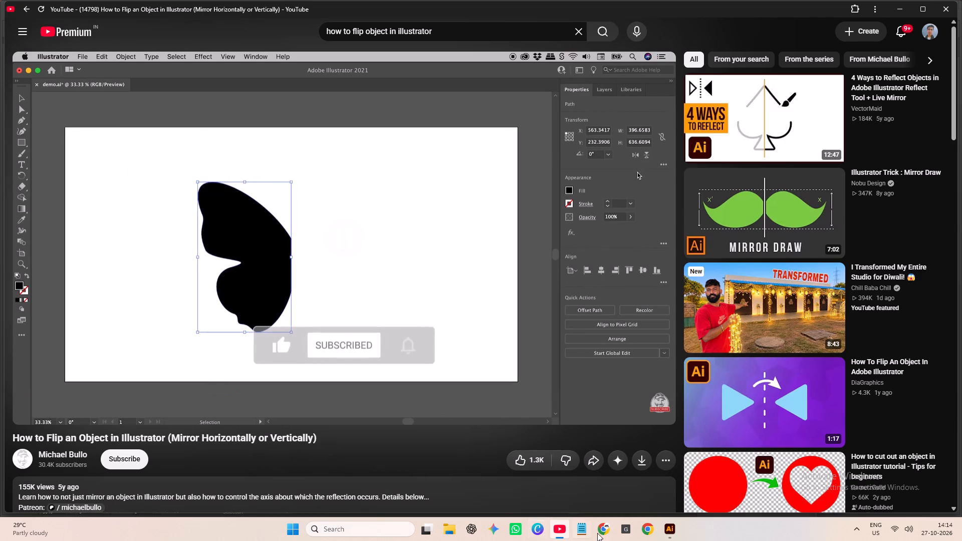
# Return to Illustrator and flip the palm-tree group on Artboard 1 horizontally.
pyautogui.click(670, 536)
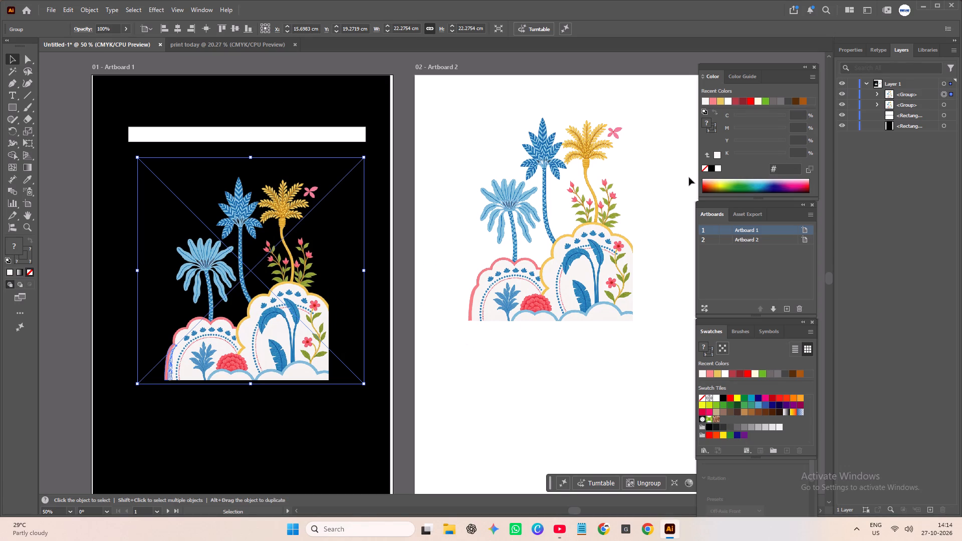
pyautogui.click(854, 50)
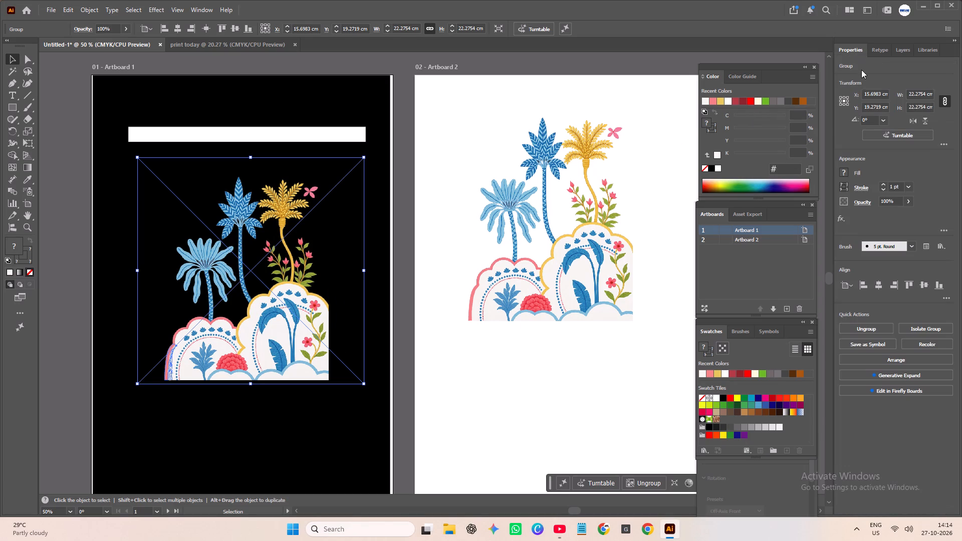
pyautogui.click(915, 120)
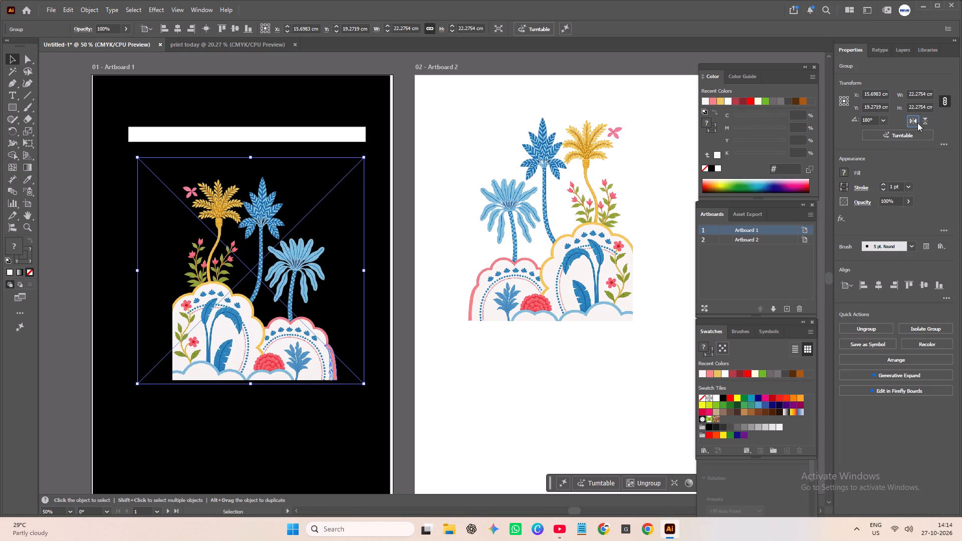
pyautogui.click(911, 122)
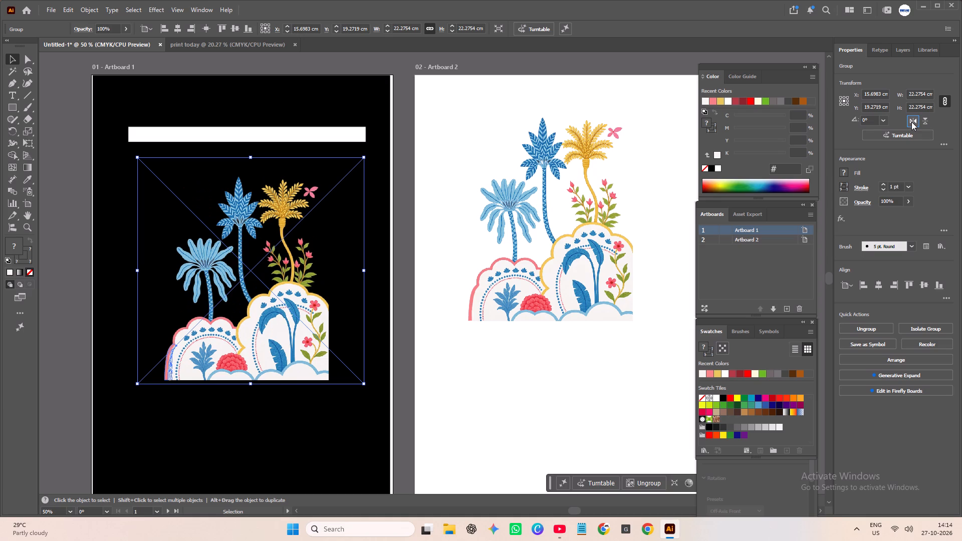
pyautogui.click(912, 122)
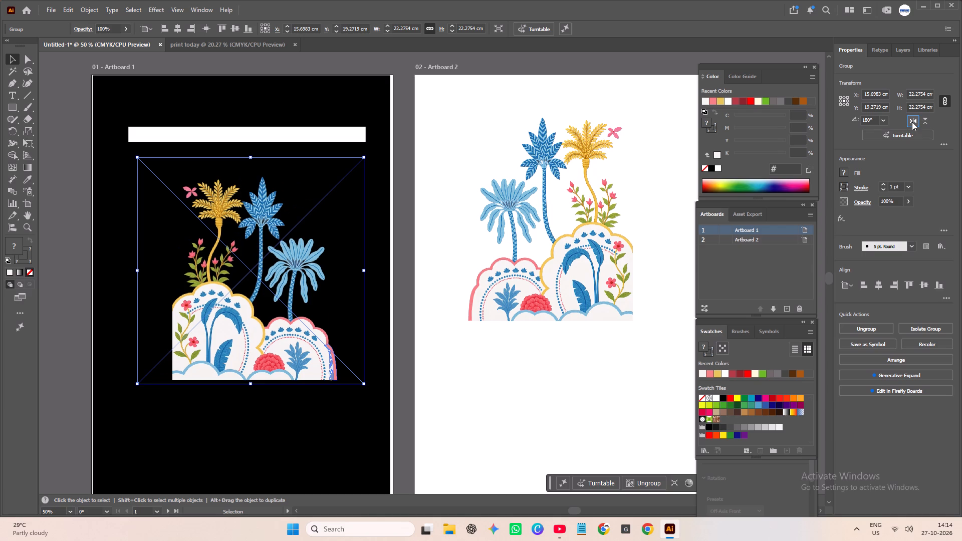
pyautogui.click(82, 230)
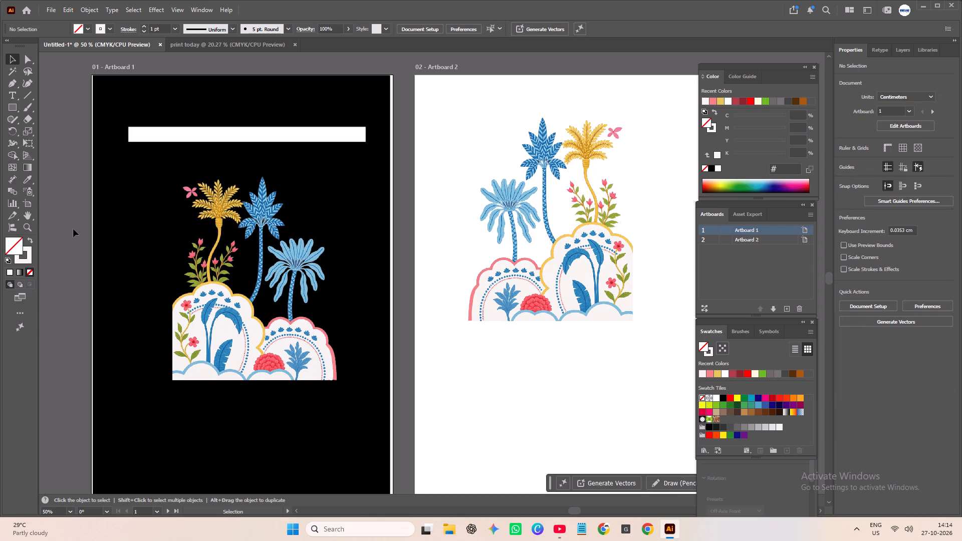
# Place the Floral Cloud Scallop Border image from Downloads on Artboard 2, below the palm-tree illustration.
pyautogui.scroll(-5, 73, 229)
pyautogui.scroll(3, 73, 229)
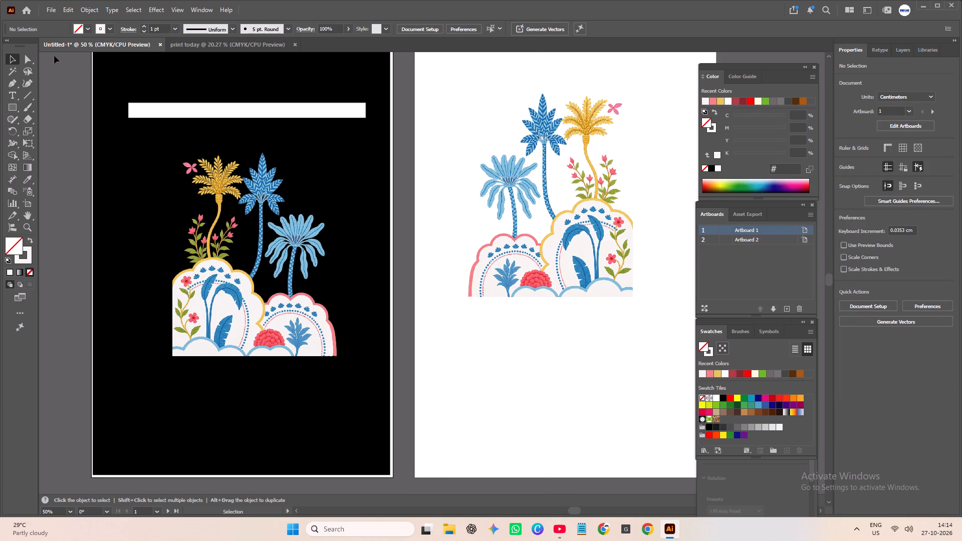
pyautogui.click(53, 9)
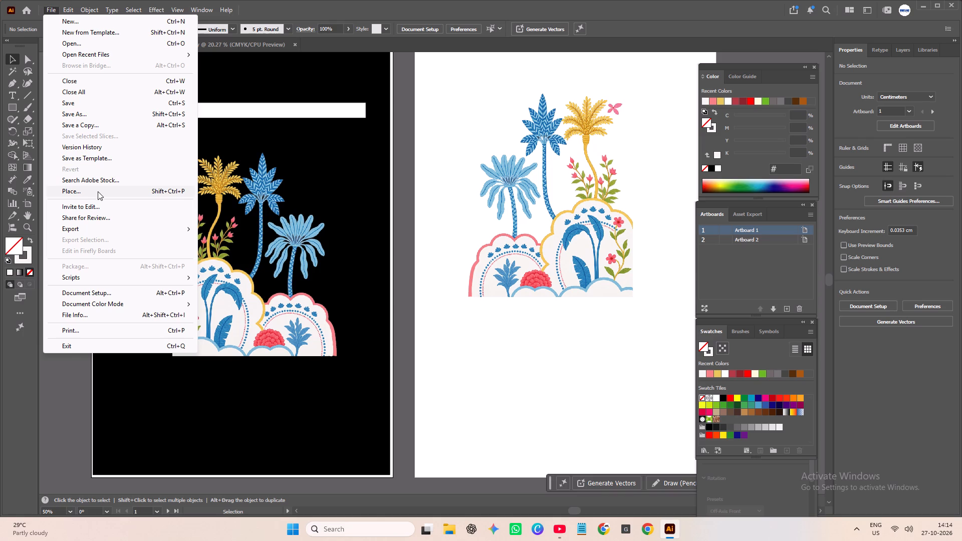
pyautogui.click(98, 193)
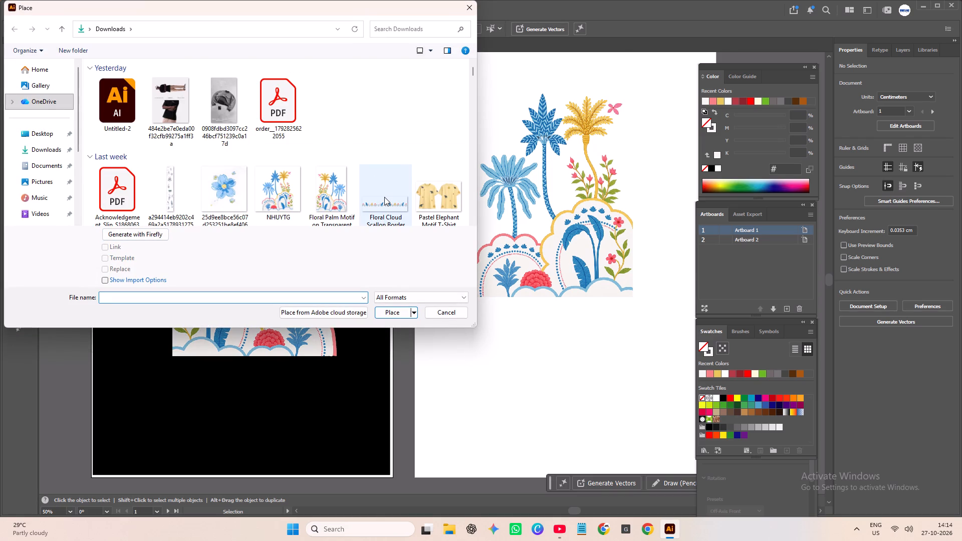
pyautogui.scroll(-1, 384, 197)
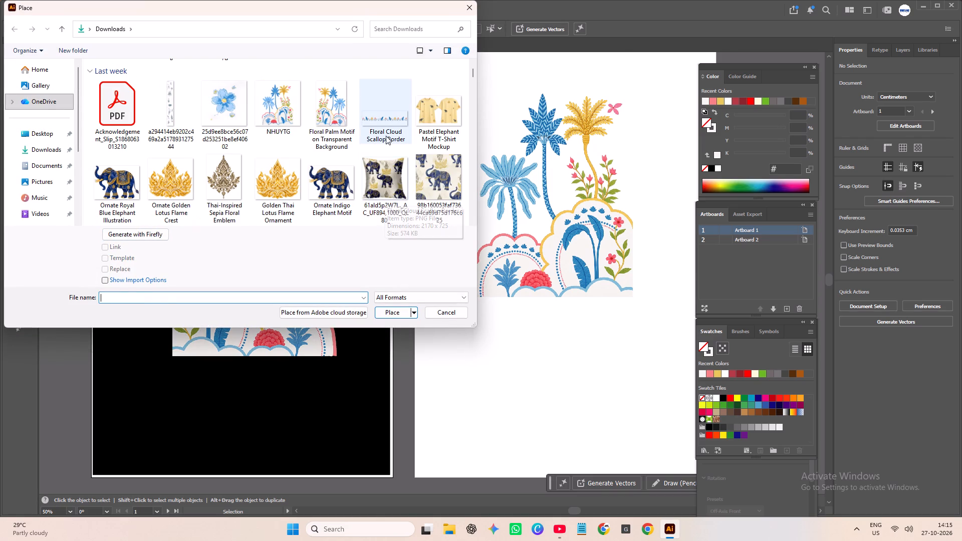
pyautogui.click(386, 129)
pyautogui.click(402, 310)
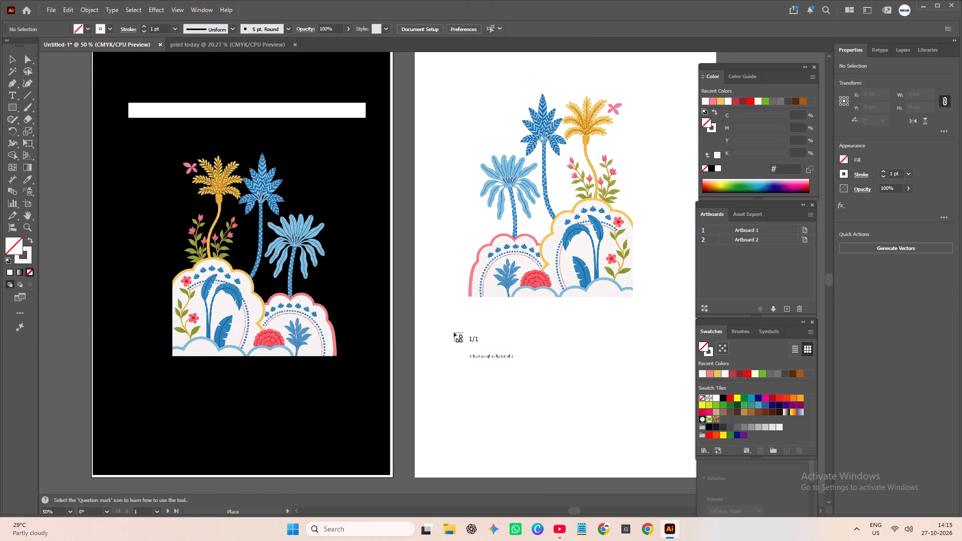
pyautogui.click(453, 332)
# Move the floral scallop border off Artboard 2 onto the empty canvas above both artboards.
pyautogui.moveTo(582, 421); pyautogui.dragTo(556, 337)
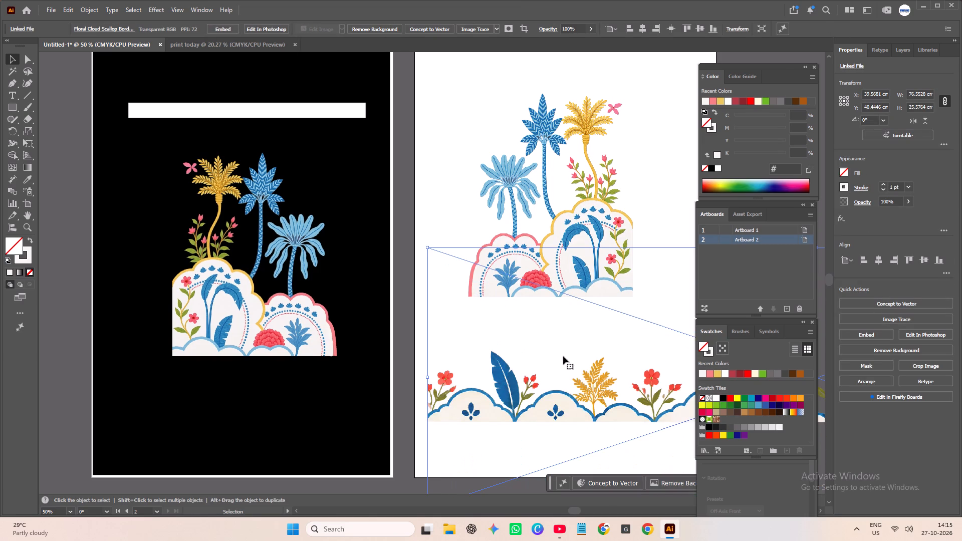
pyautogui.keyDown('ctrl'); pyautogui.scroll(-2, 491, 420); pyautogui.keyUp('ctrl')
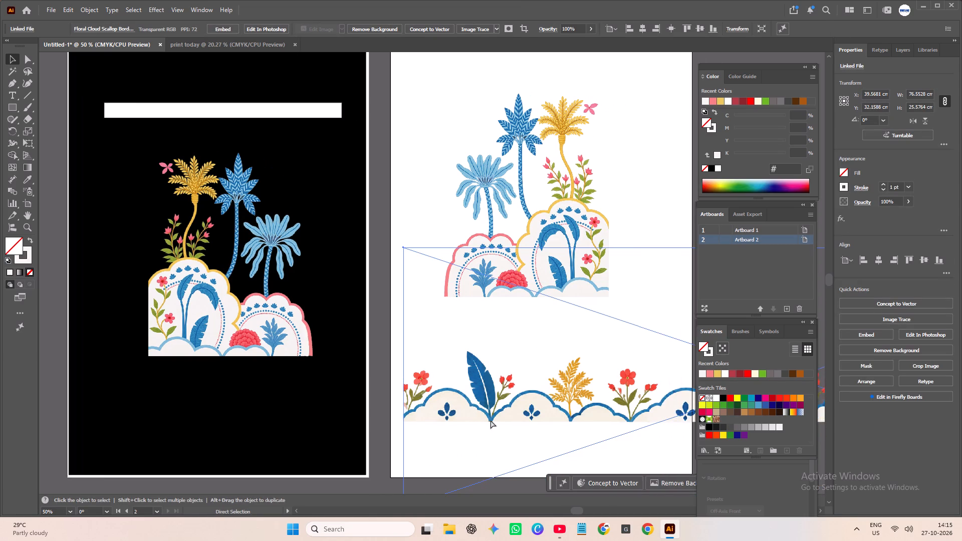
pyautogui.keyDown('ctrl'); pyautogui.scroll(-4, 491, 420); pyautogui.keyUp('ctrl')
pyautogui.keyDown('alt'); pyautogui.scroll(-4, 476, 411); pyautogui.keyUp('alt')
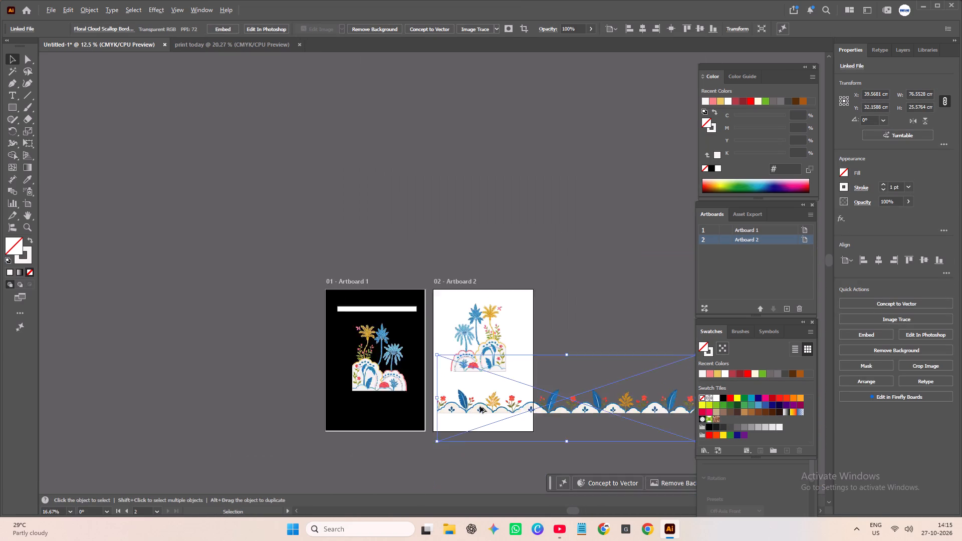
pyautogui.keyDown('alt'); pyautogui.scroll(-1, 480, 406); pyautogui.keyUp('alt')
pyautogui.click(542, 299)
pyautogui.click(560, 408)
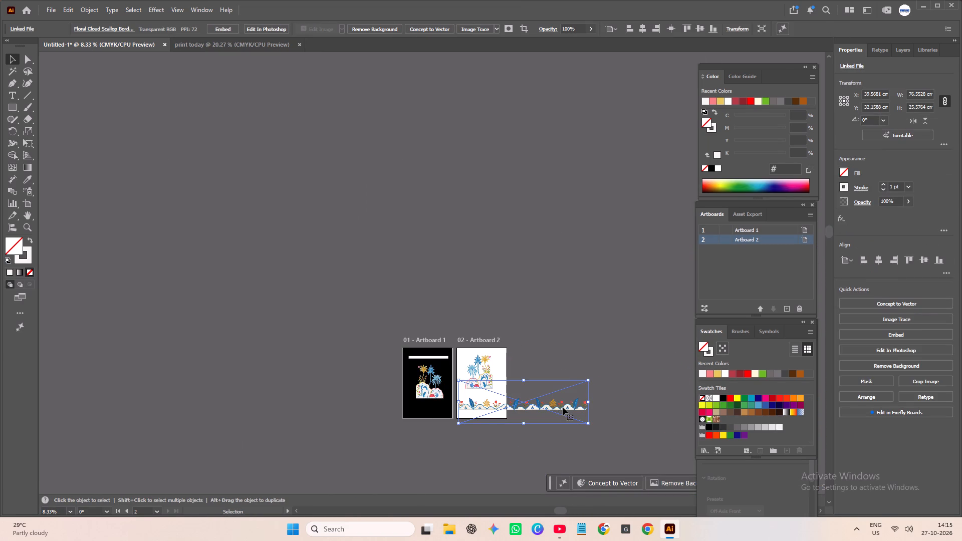
pyautogui.moveTo(563, 407); pyautogui.dragTo(512, 310)
pyautogui.click(599, 325)
# Move the flipped palm-tree group from Artboard 1 to Artboard 2, directly below the original illustration.
pyautogui.keyDown('alt'); pyautogui.scroll(1, 569, 341); pyautogui.keyUp('alt')
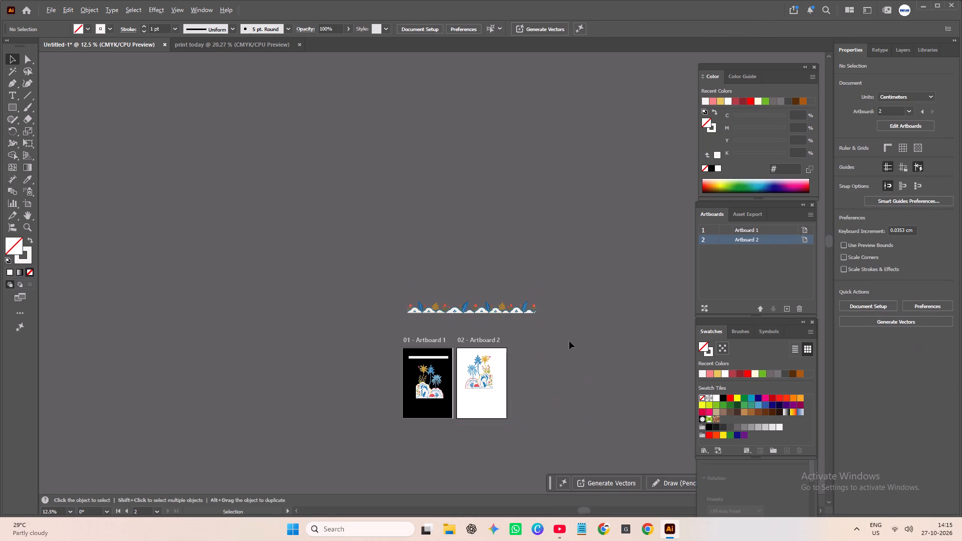
pyautogui.keyDown('alt'); pyautogui.scroll(2, 569, 341); pyautogui.keyUp('alt')
pyautogui.keyDown('alt'); pyautogui.scroll(-1, 490, 339); pyautogui.keyUp('alt')
pyautogui.click(249, 432)
pyautogui.moveTo(260, 429); pyautogui.dragTo(359, 481)
pyautogui.click(475, 416)
# Move both palm-tree groups up together to fit within Artboard 2, at about X 13.8 cm, Y 20.1 cm.
pyautogui.scroll(-5, 479, 396)
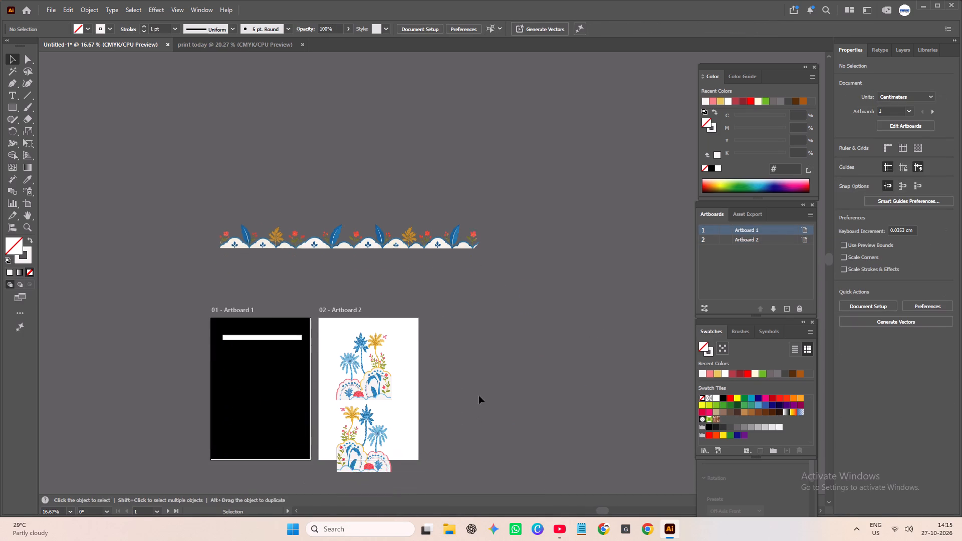
pyautogui.scroll(-1, 479, 396)
pyautogui.scroll(1, 478, 383)
pyautogui.moveTo(433, 336); pyautogui.dragTo(364, 438)
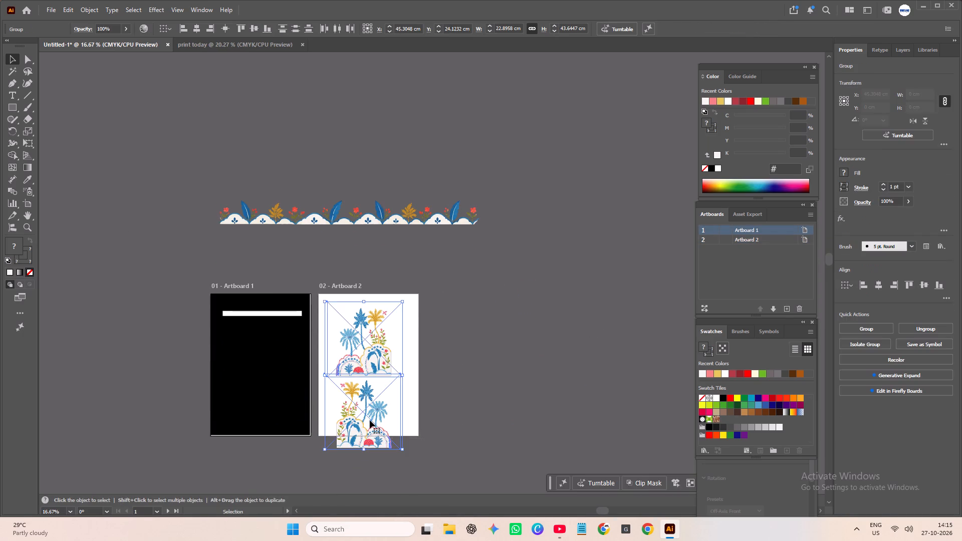
pyautogui.moveTo(371, 419); pyautogui.dragTo(372, 406)
pyautogui.click(535, 389)
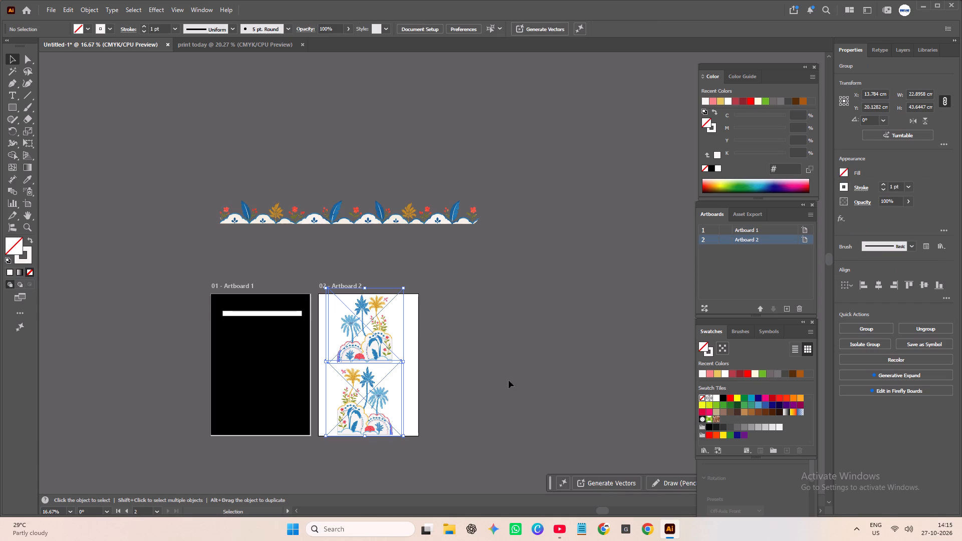
# Add a third blank artboard beside Artboard 2.
pyautogui.scroll(1, 500, 376)
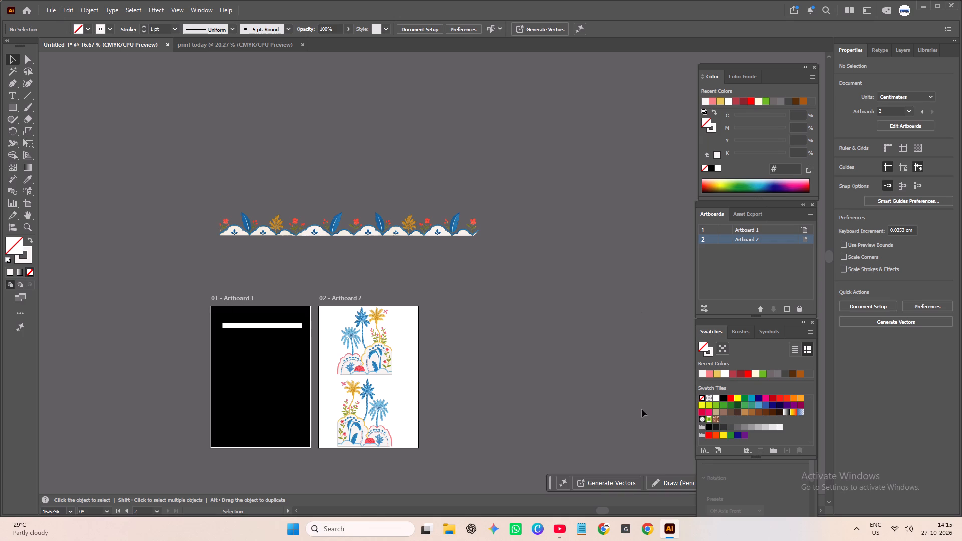
pyautogui.click(602, 372)
pyautogui.click(785, 310)
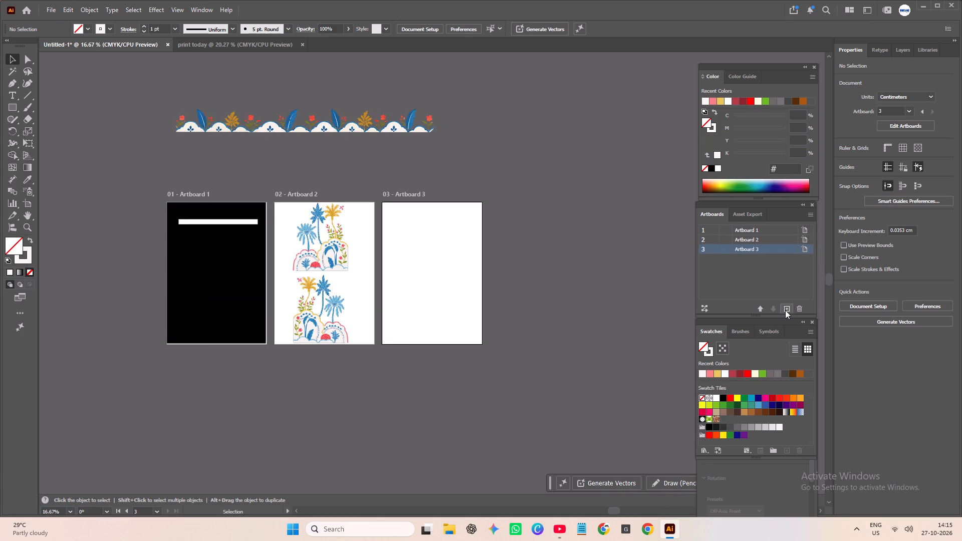
# Start placing images from the Downloads folder, selecting the files Untitled design1 and Untitled design2 together.
pyautogui.click(49, 8)
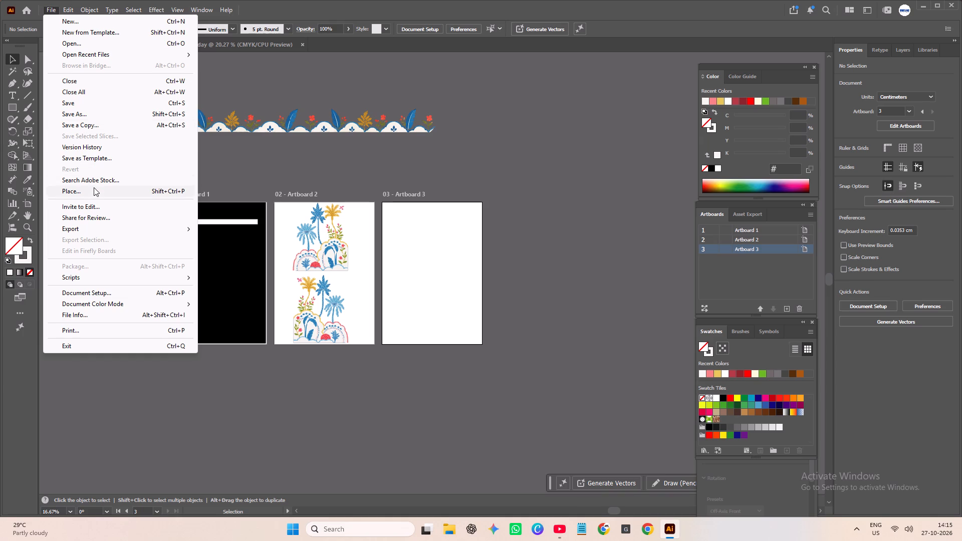
pyautogui.click(96, 193)
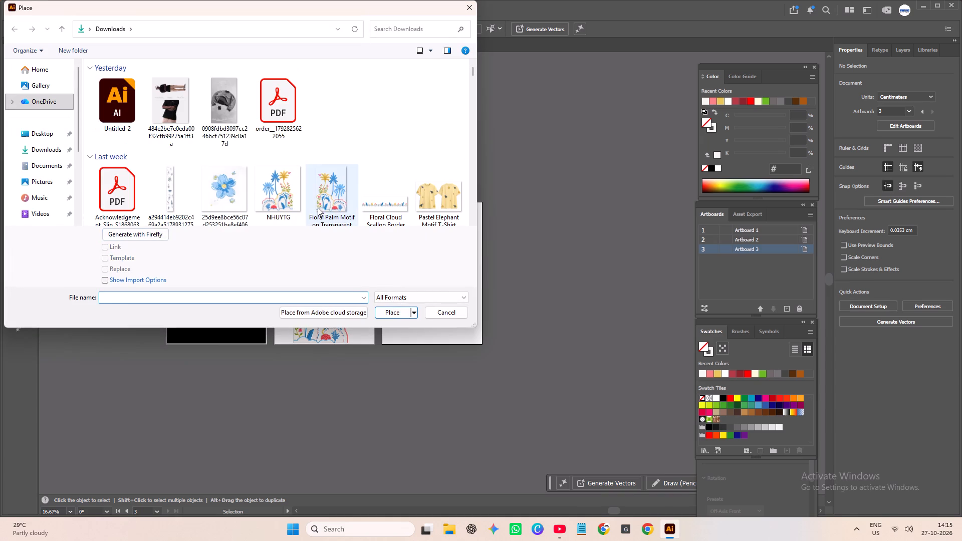
pyautogui.scroll(-1, 300, 218)
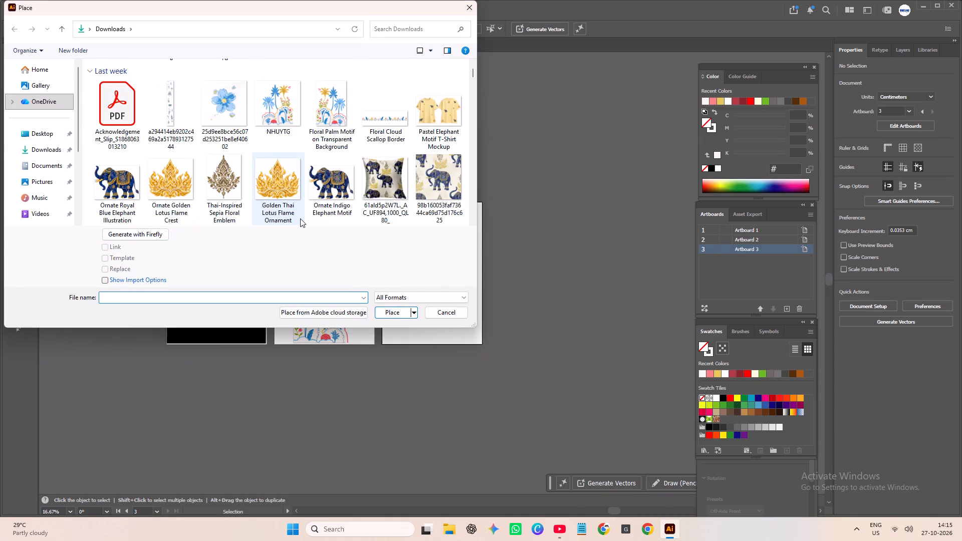
pyautogui.scroll(-1, 300, 218)
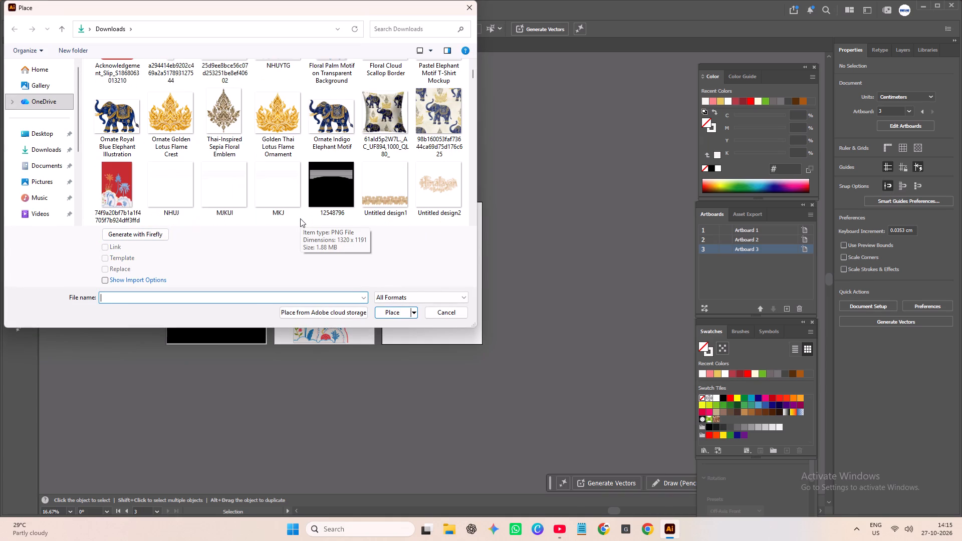
pyautogui.click(370, 188)
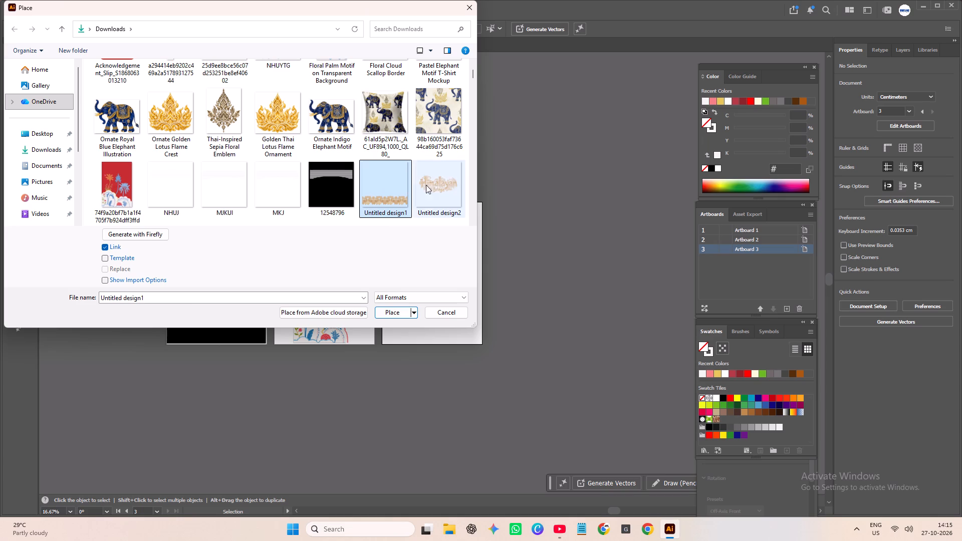
pyautogui.keyDown('ctrl'); pyautogui.click(433, 183); pyautogui.keyUp('ctrl')
# Add the red Himalayan Bridge lettering file, hb iond, to the selection of images for placement.
pyautogui.scroll(-1, 340, 242)
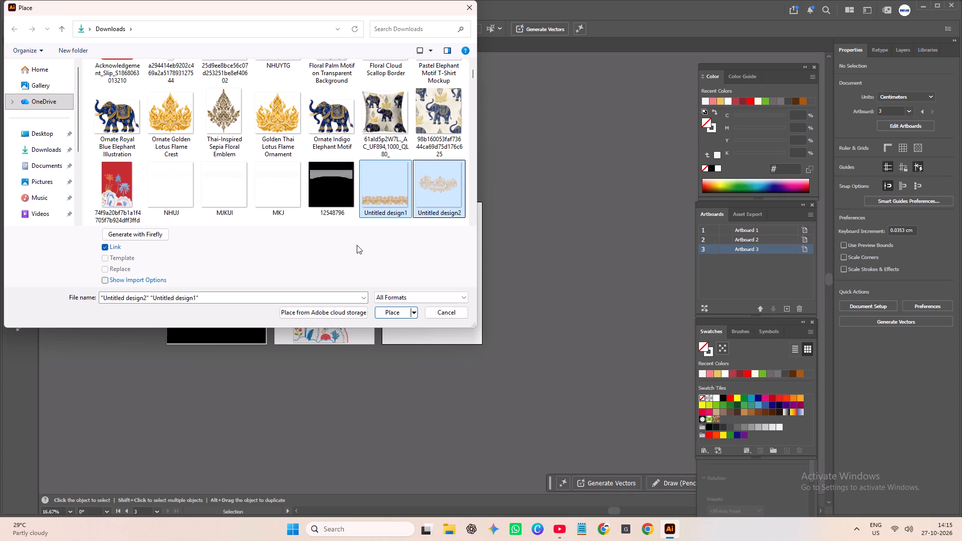
pyautogui.scroll(-1, 389, 246)
pyautogui.scroll(-2, 258, 173)
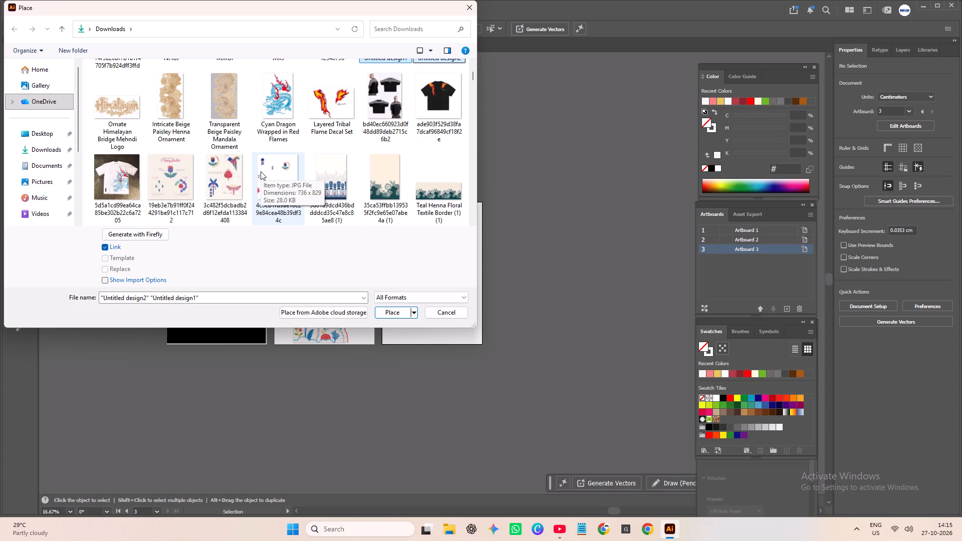
pyautogui.scroll(1, 261, 171)
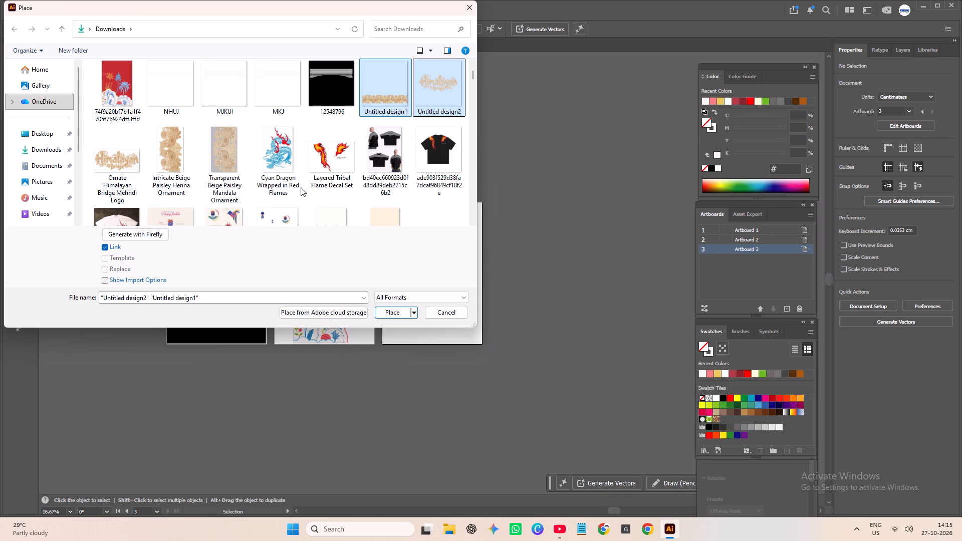
pyautogui.scroll(-2, 301, 187)
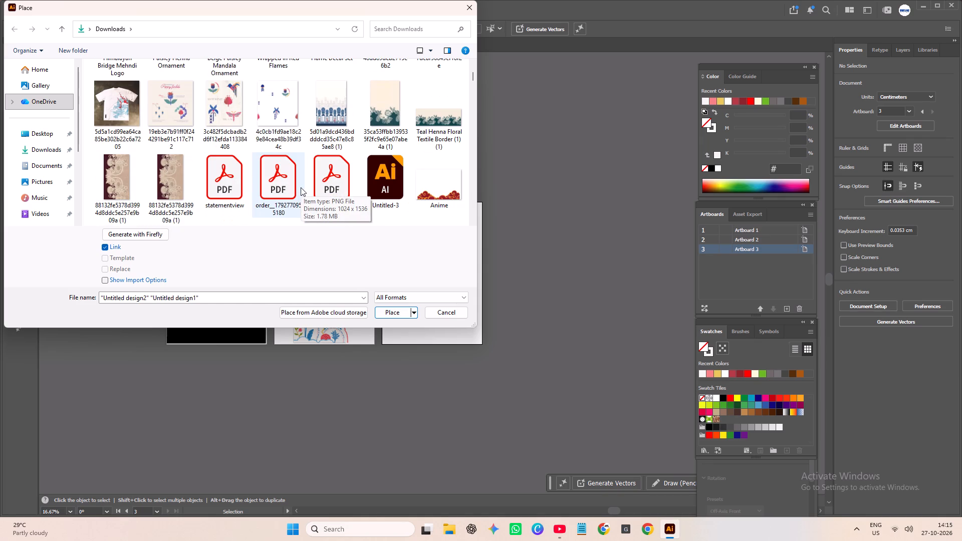
pyautogui.scroll(-1, 301, 187)
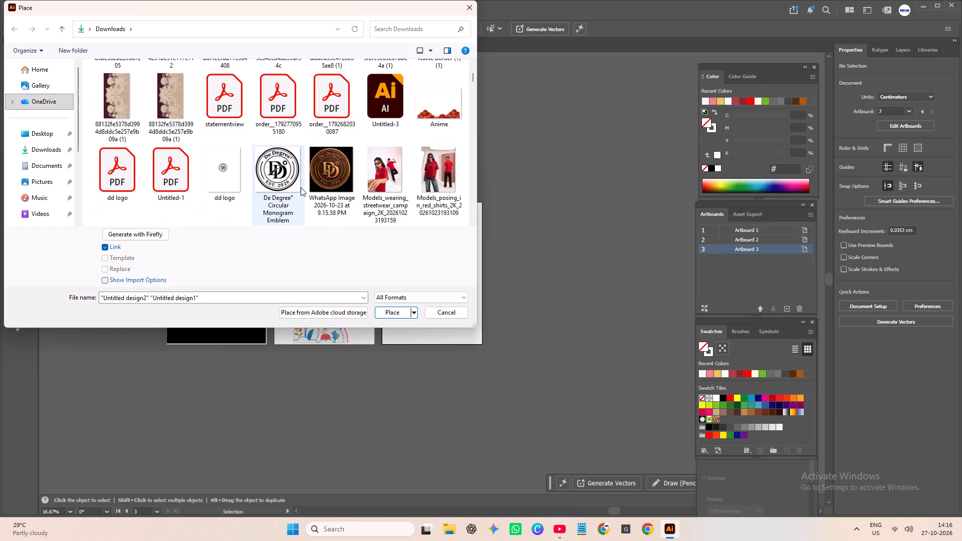
pyautogui.scroll(-1, 301, 187)
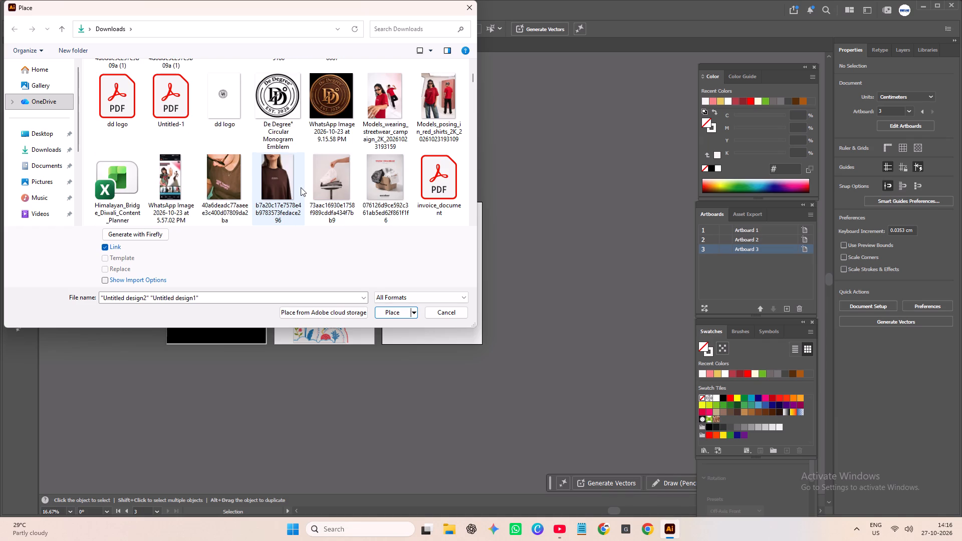
pyautogui.scroll(-1, 301, 187)
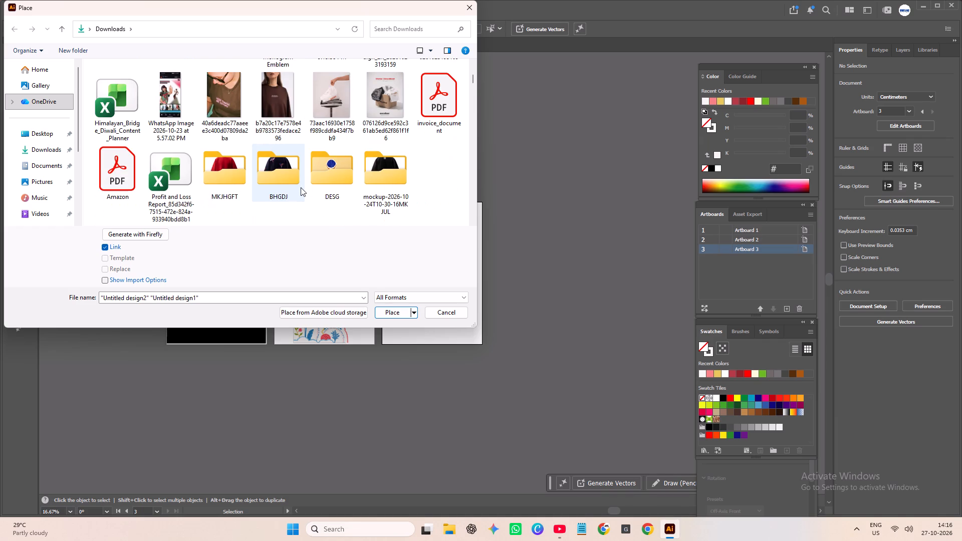
pyautogui.scroll(-1, 301, 187)
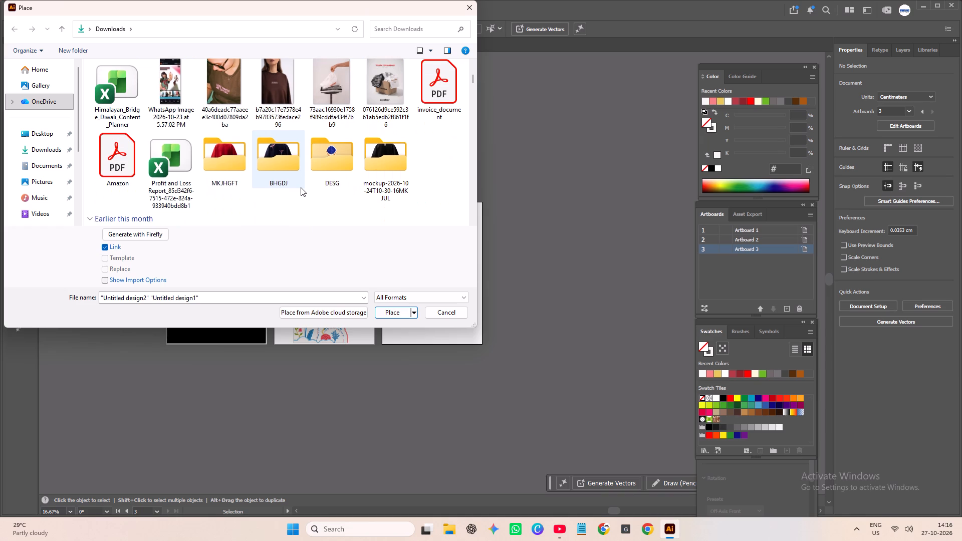
pyautogui.scroll(-2, 301, 187)
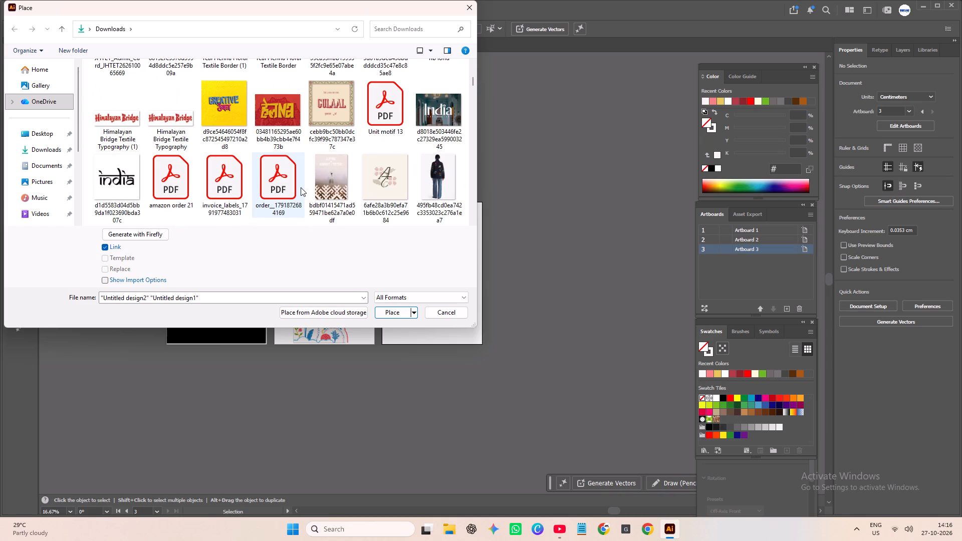
pyautogui.scroll(1, 301, 187)
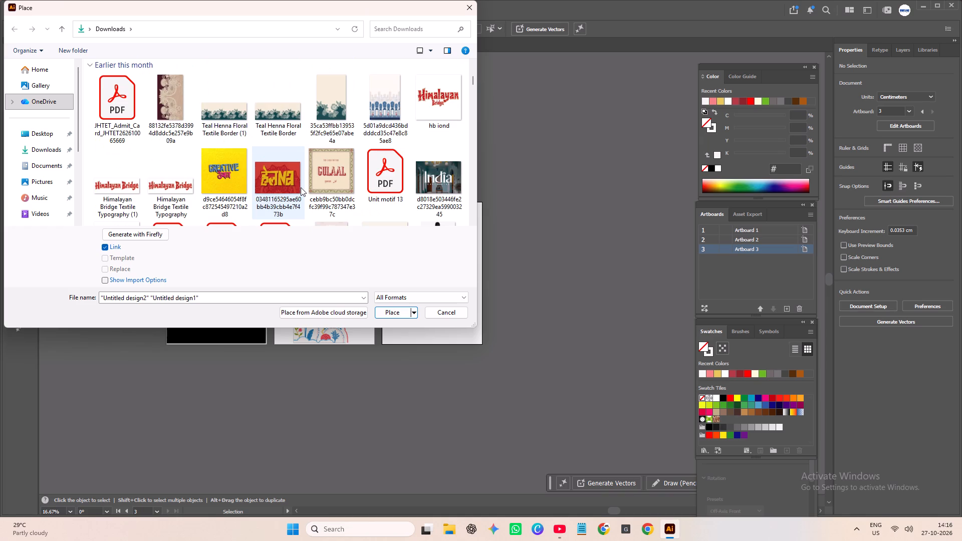
pyautogui.keyDown('ctrl'); pyautogui.click(424, 104); pyautogui.keyUp('ctrl')
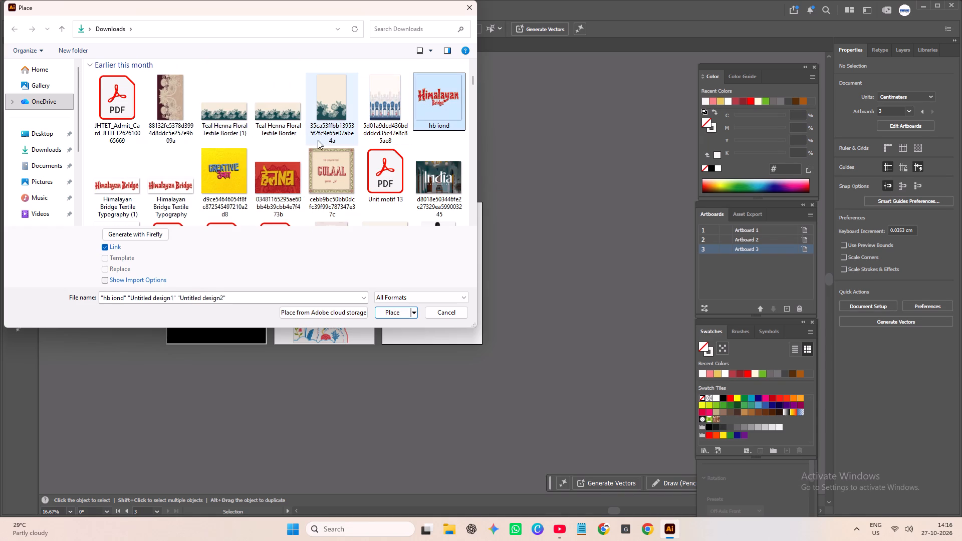
# Add the Red and Gold Ornamental Cloud Emblem file to the selection of images for placement.
pyautogui.scroll(-2, 313, 144)
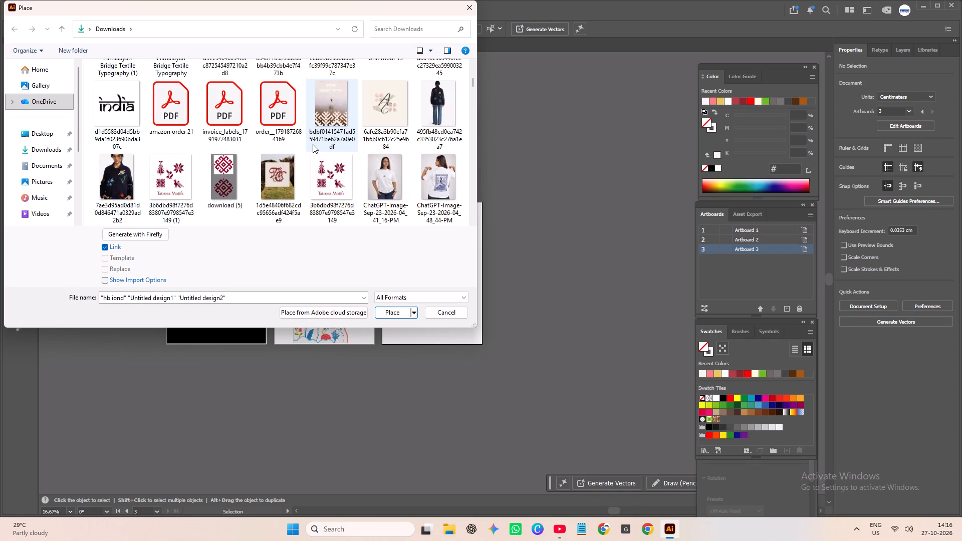
pyautogui.scroll(-2, 313, 144)
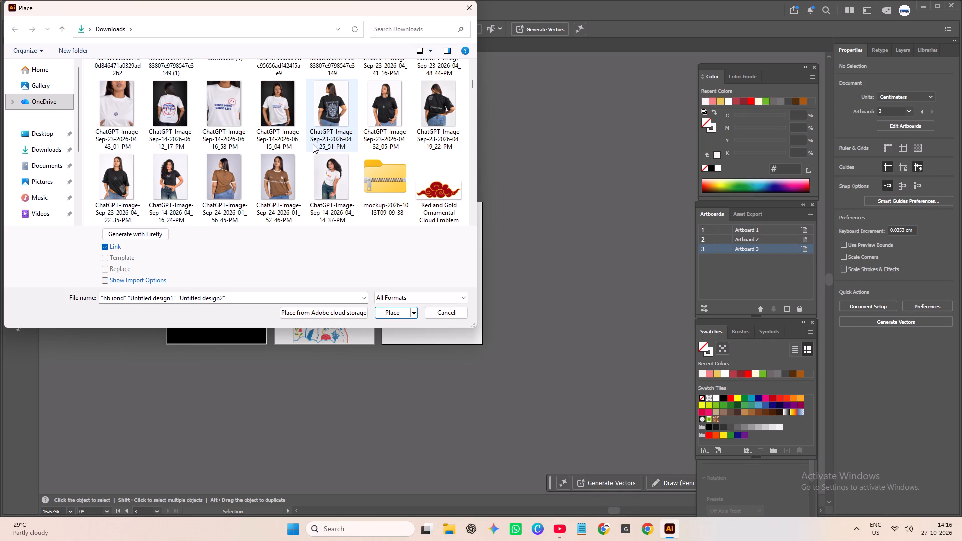
pyautogui.scroll(-1, 313, 144)
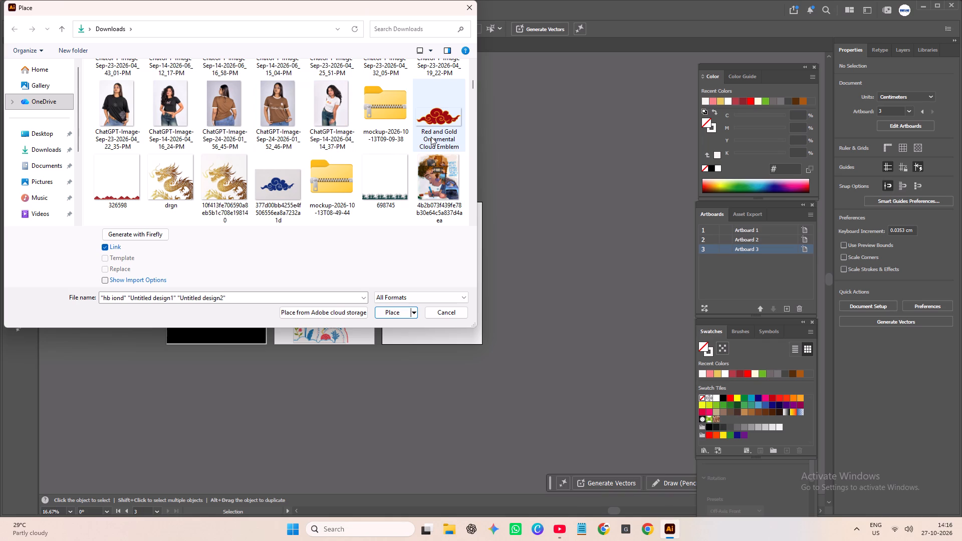
pyautogui.scroll(-1, 319, 162)
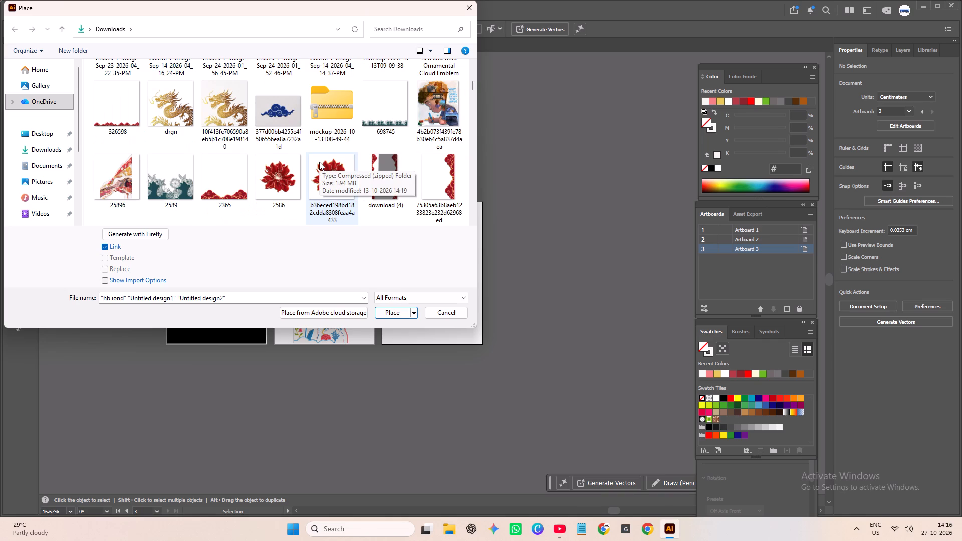
pyautogui.scroll(-1, 319, 162)
pyautogui.scroll(1, 319, 162)
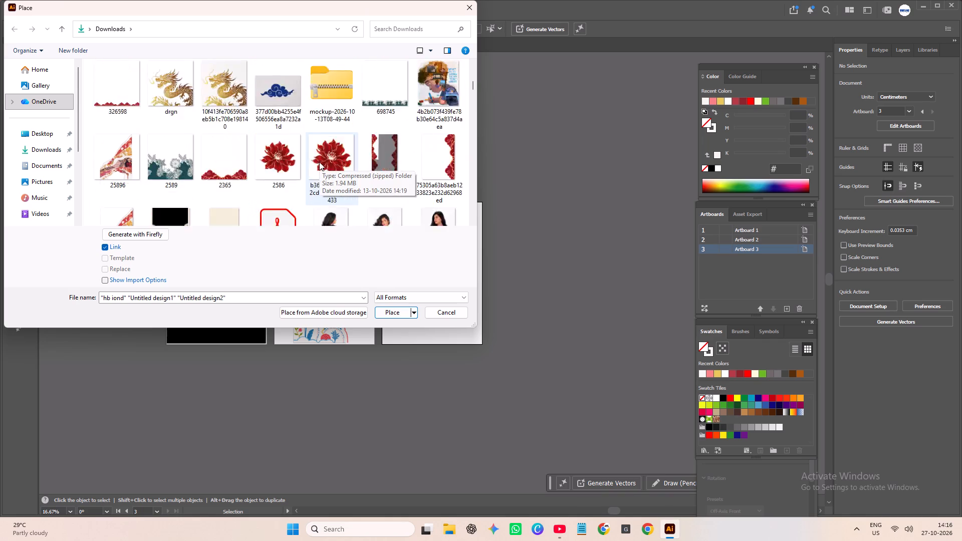
pyautogui.scroll(1, 319, 162)
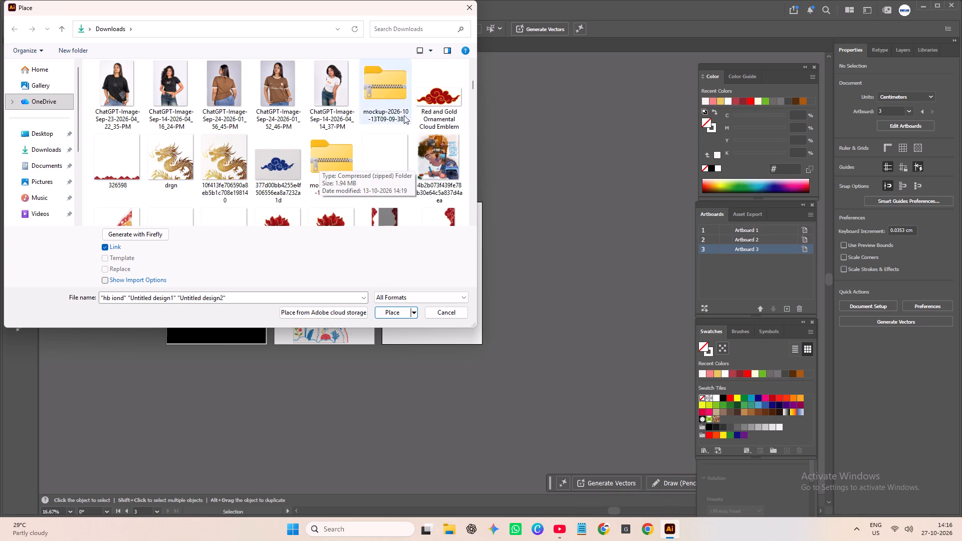
pyautogui.keyDown('ctrl'); pyautogui.click(430, 106); pyautogui.keyUp('ctrl')
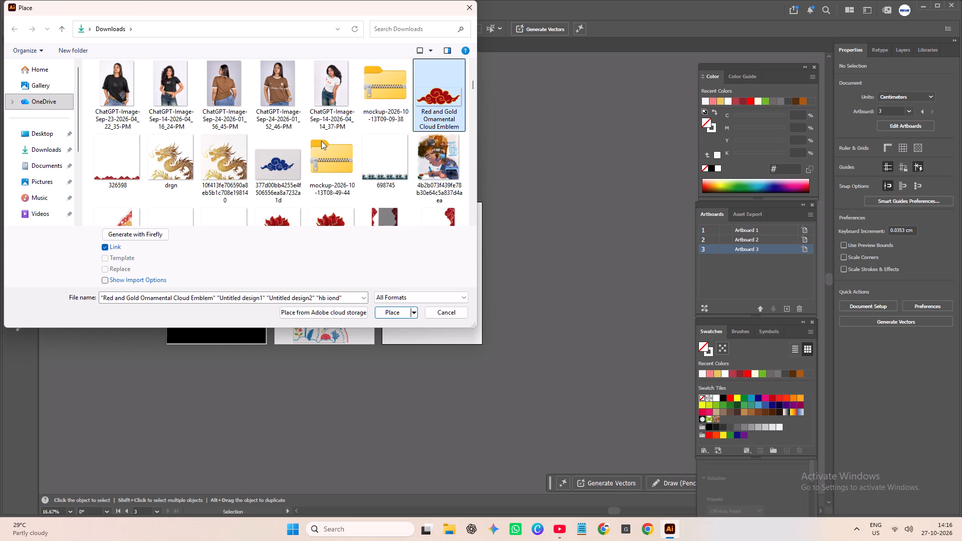
# Look through the Downloads folder for further border and motif images to include in the placement.
pyautogui.scroll(7, 321, 141)
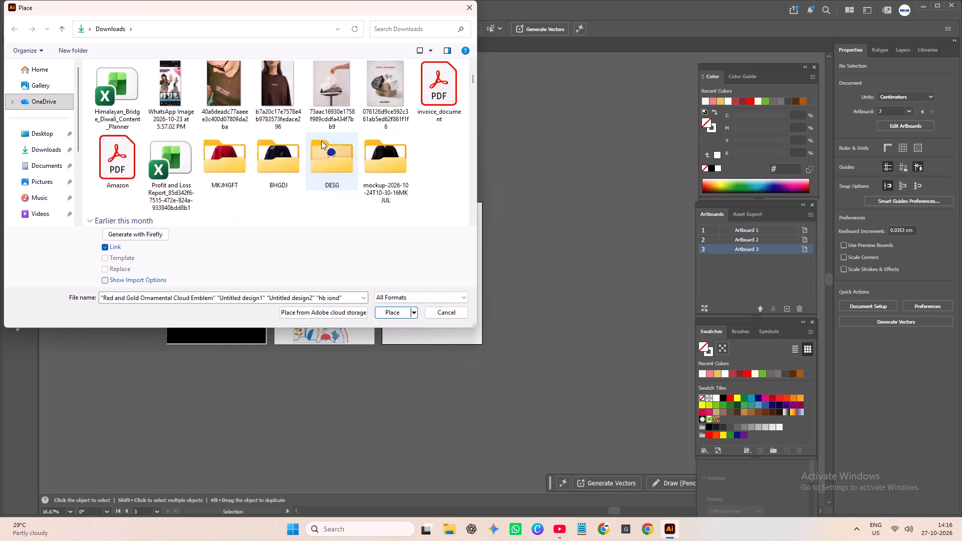
pyautogui.scroll(5, 321, 141)
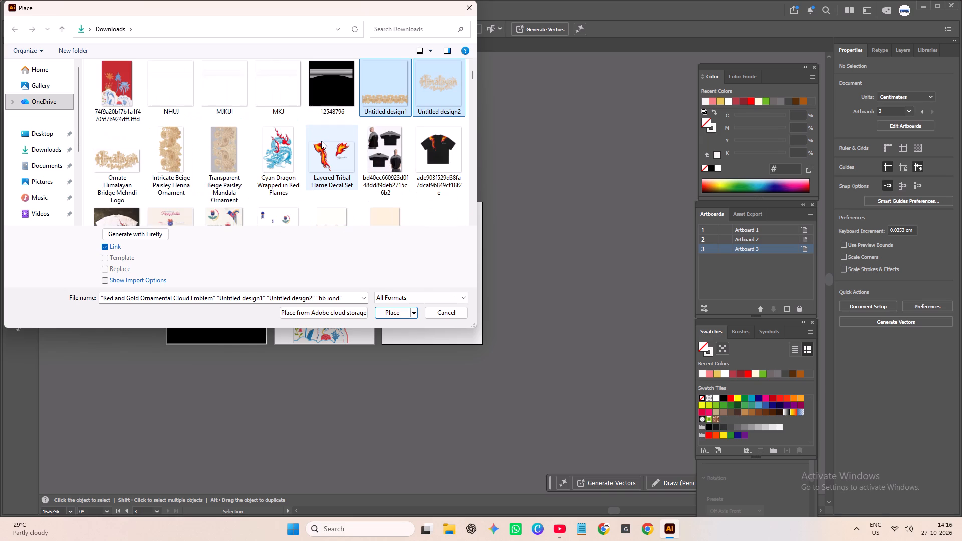
pyautogui.scroll(-1, 321, 141)
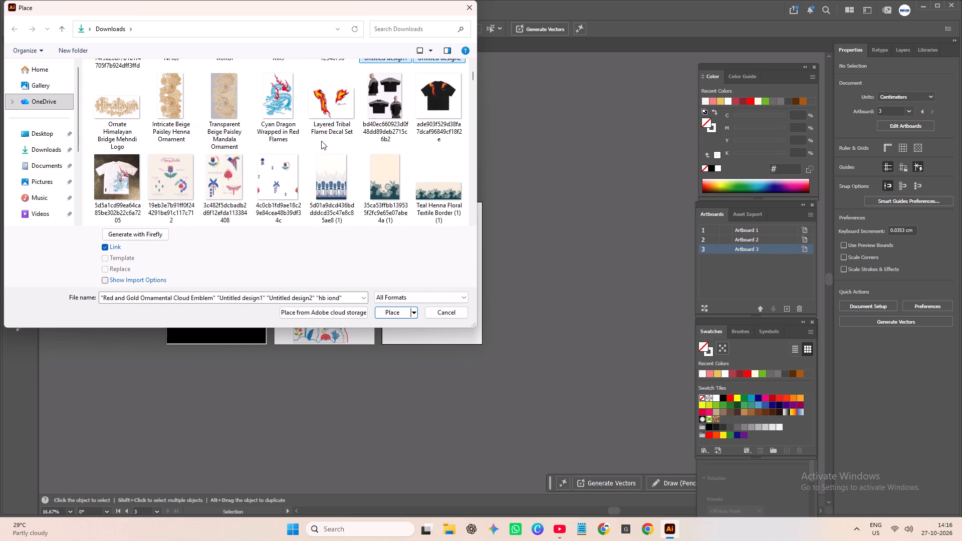
pyautogui.scroll(-3, 321, 141)
pyautogui.scroll(1, 321, 141)
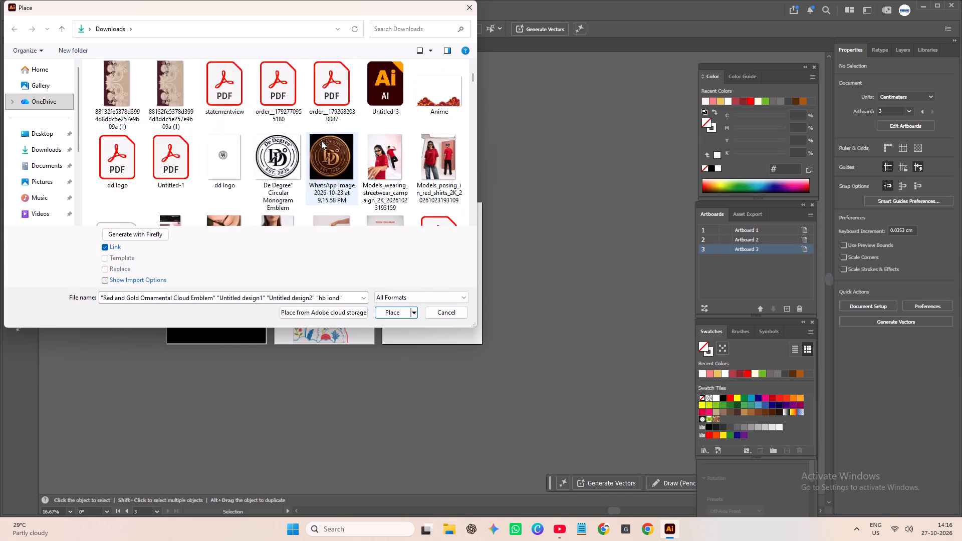
pyautogui.scroll(1, 321, 141)
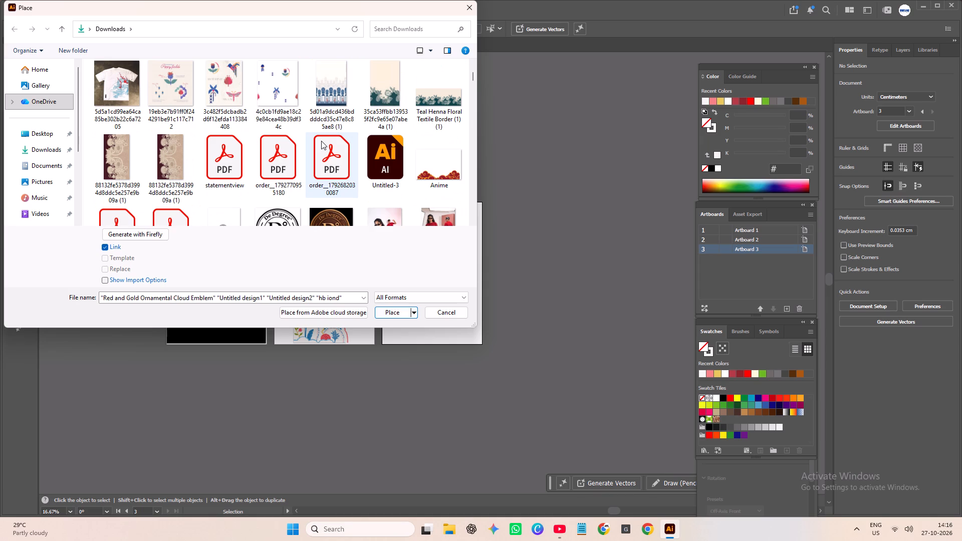
pyautogui.scroll(-3, 321, 141)
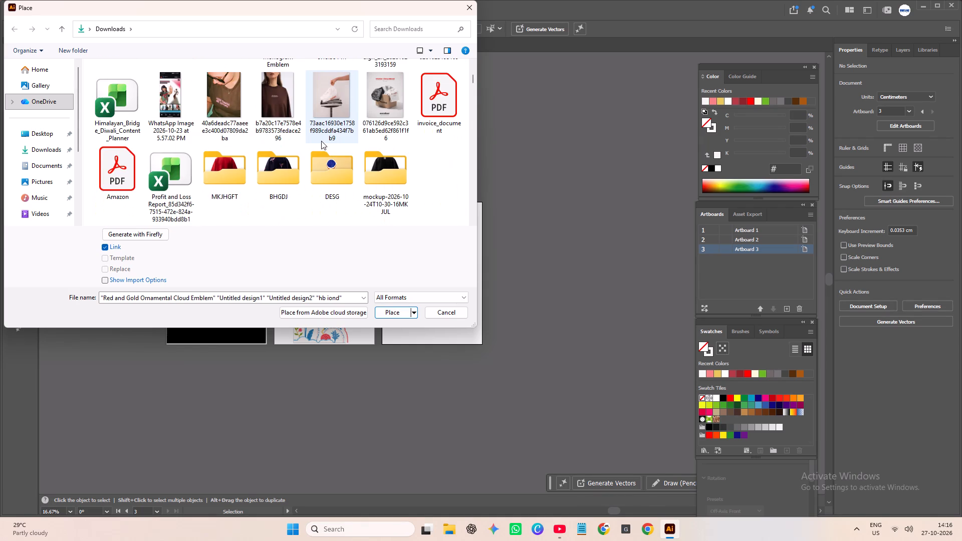
pyautogui.scroll(-5, 321, 141)
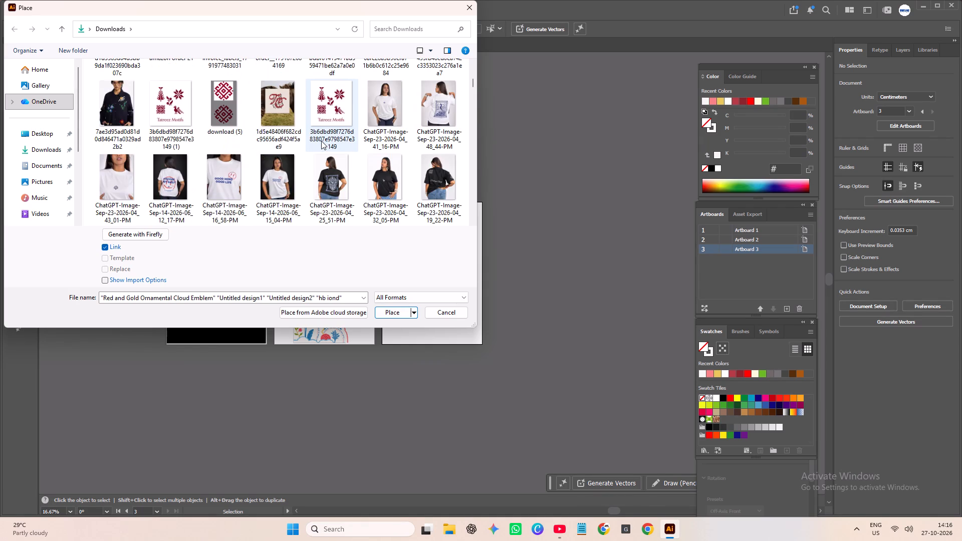
pyautogui.scroll(-2, 321, 141)
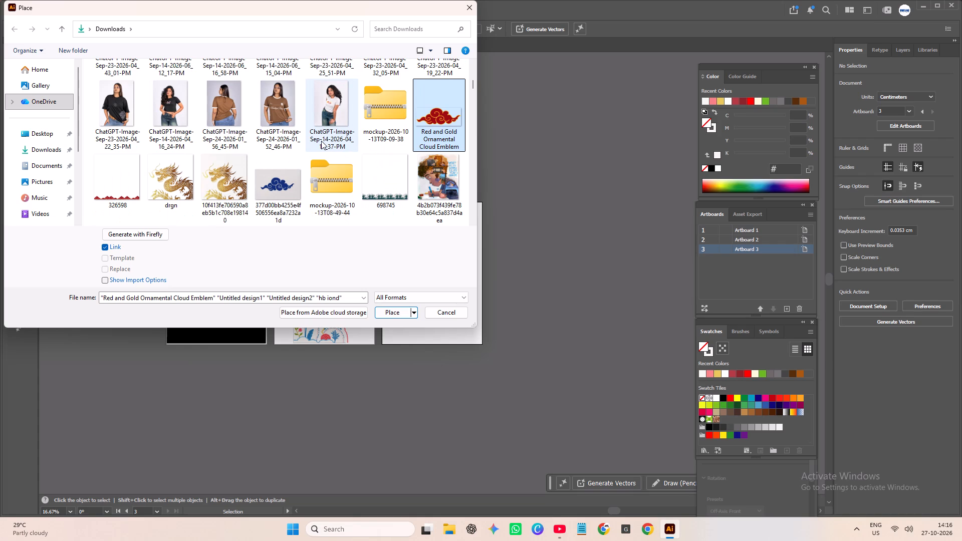
pyautogui.scroll(-1, 321, 141)
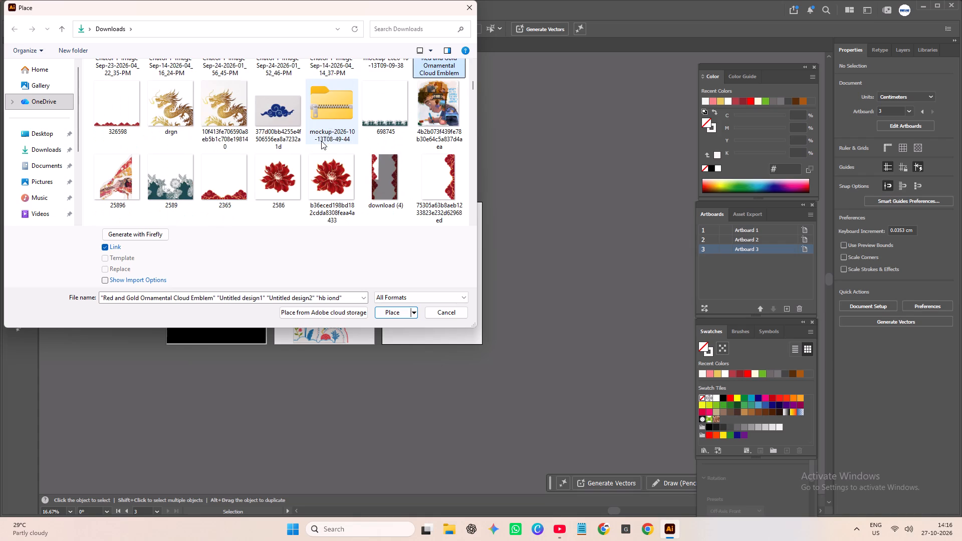
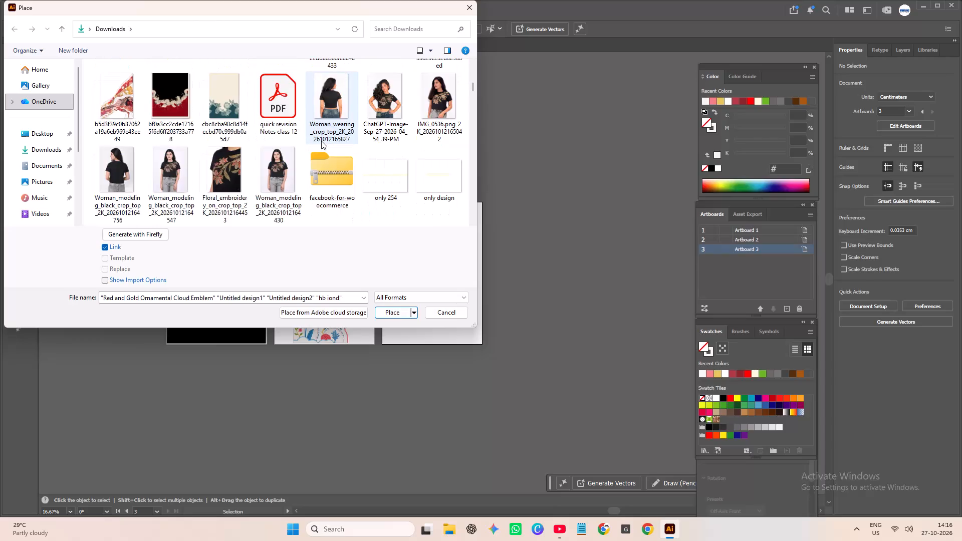
# Place Untitled design1, Untitled design2, hb iond and the Red and Gold Ornamental Cloud Emblem one below another beside Artboard 3.
pyautogui.scroll(-2, 321, 141)
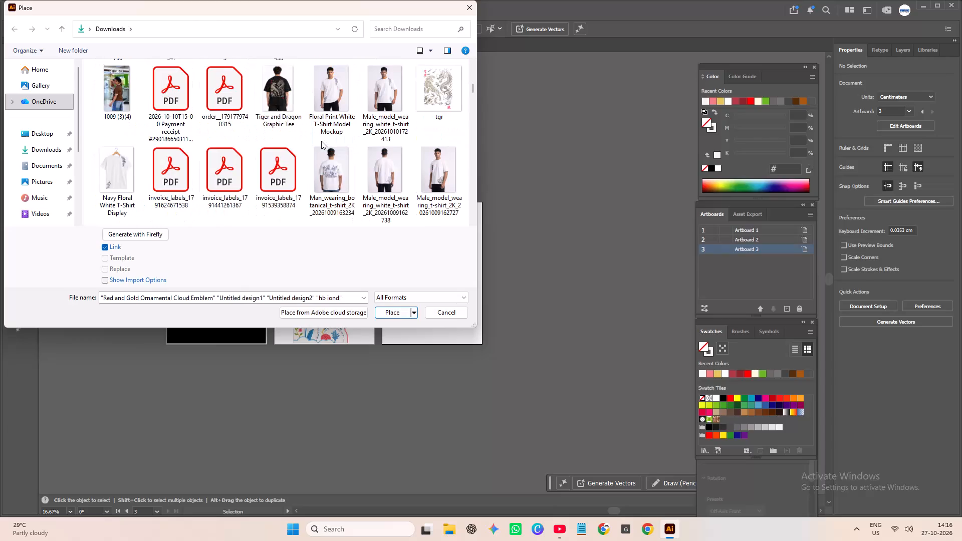
pyautogui.click(400, 312)
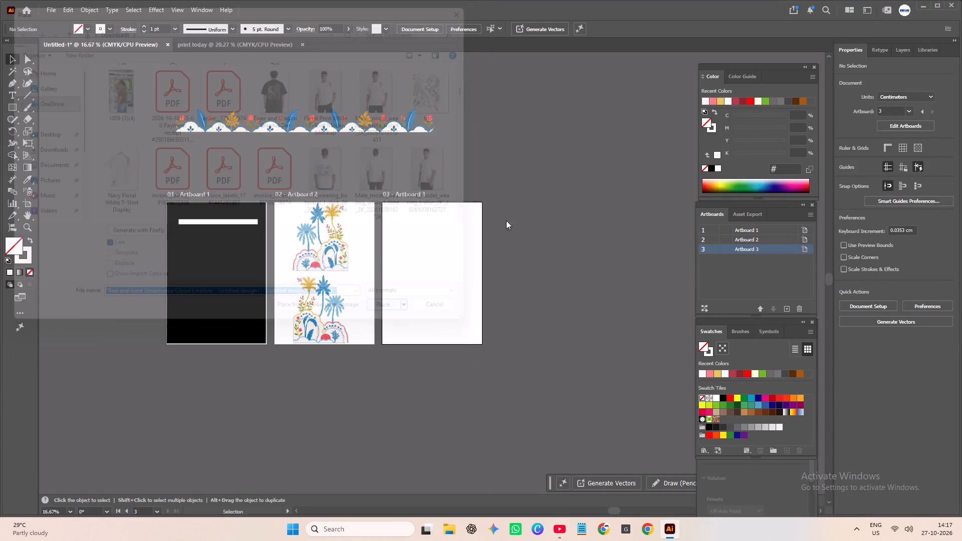
pyautogui.click(520, 127)
pyautogui.click(524, 197)
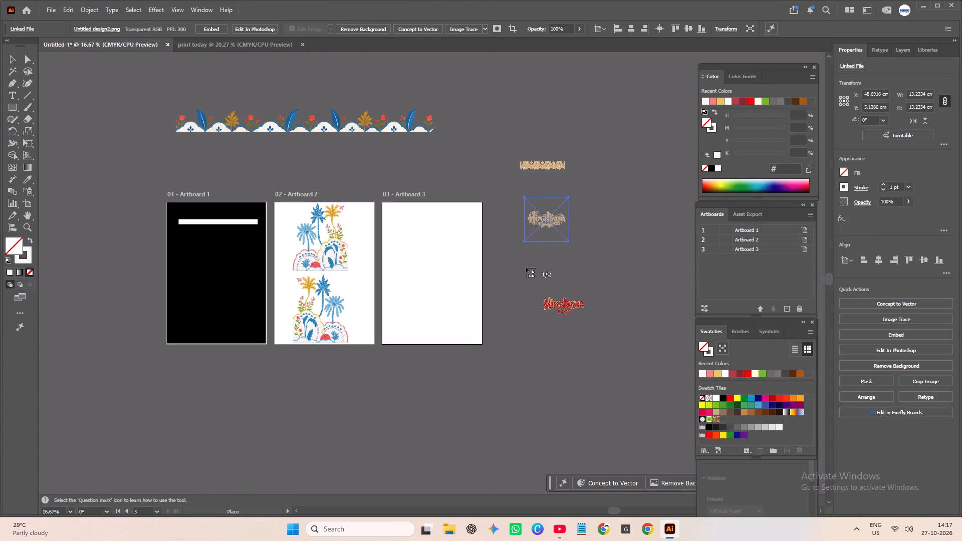
pyautogui.click(526, 266)
pyautogui.click(531, 332)
pyautogui.click(629, 245)
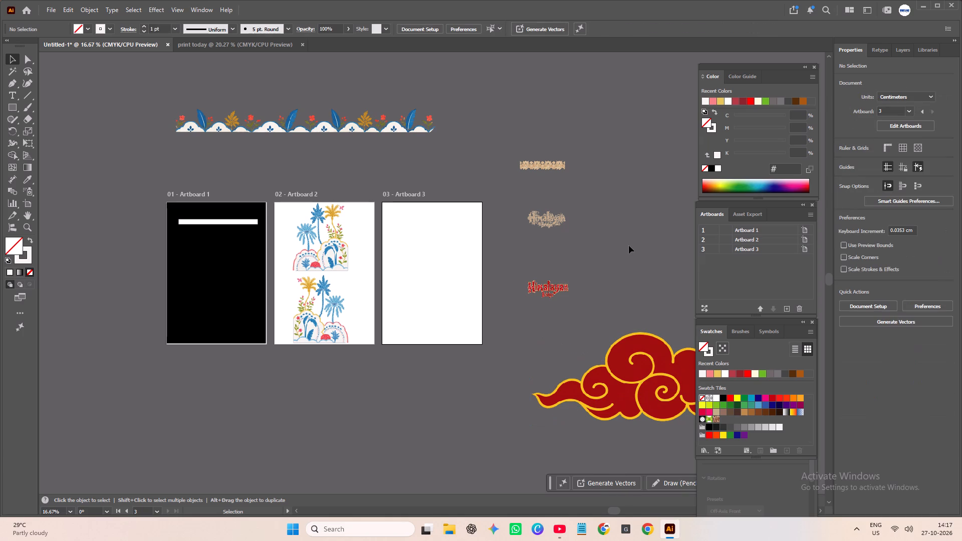
# Move the red and gold cloud emblem below Artboard 2 and scale it down proportionally to about 19.8 cm wide.
pyautogui.click(614, 381)
pyautogui.moveTo(627, 379); pyautogui.dragTo(398, 404)
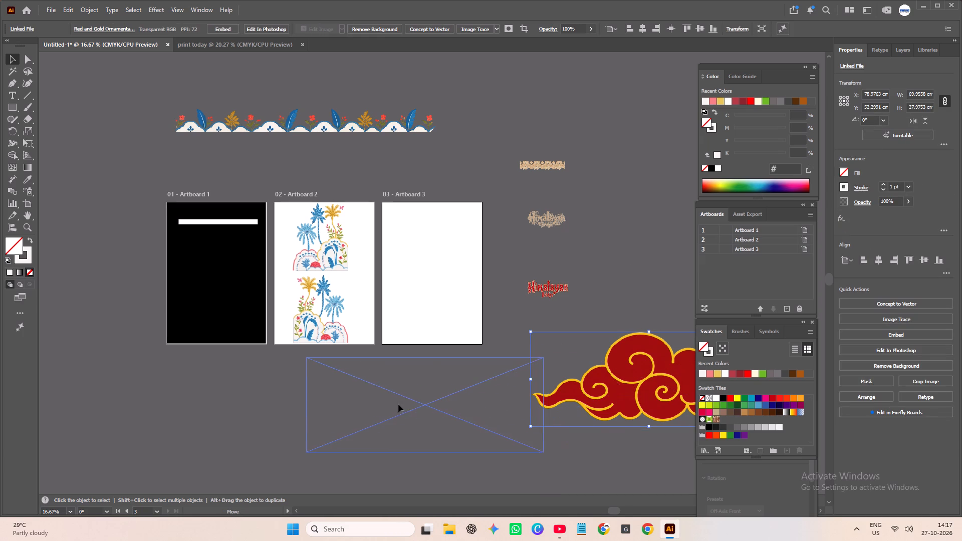
pyautogui.moveTo(398, 404); pyautogui.dragTo(375, 404)
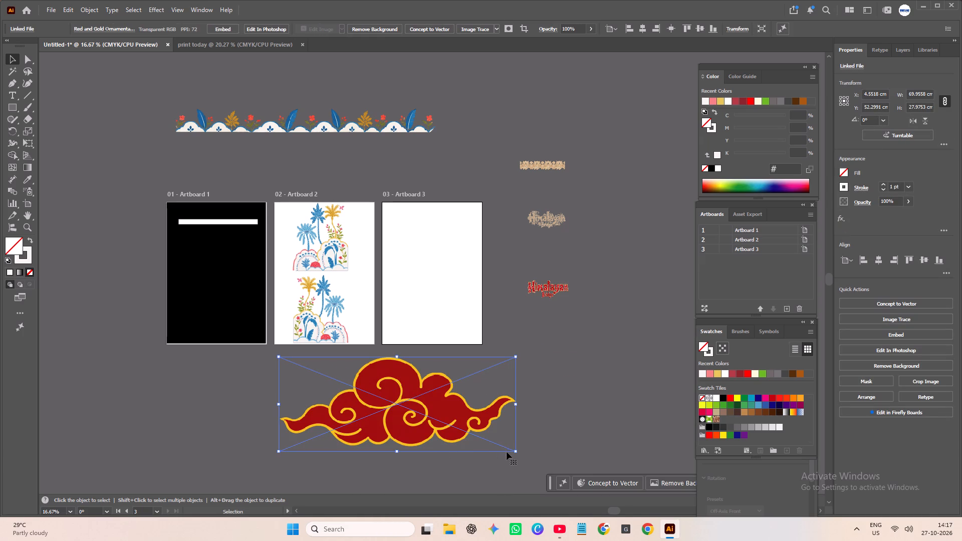
pyautogui.keyDown('shift'); pyautogui.moveTo(516, 450); pyautogui.dragTo(346, 395); pyautogui.keyUp('shift')
pyautogui.click(372, 382)
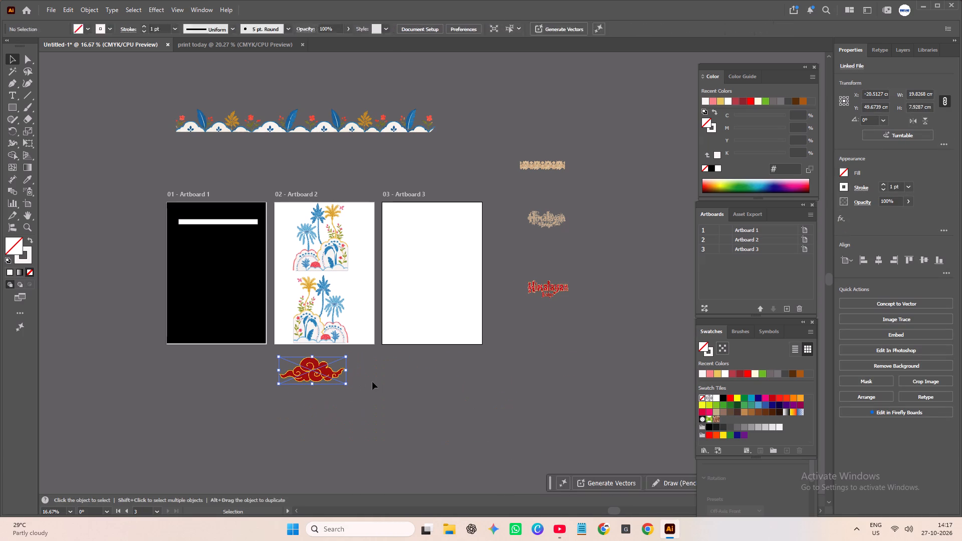
# Move the red Himalayan Bridge lettering below the artboards, next to the cloud emblem.
pyautogui.click(554, 291)
pyautogui.moveTo(556, 286); pyautogui.dragTo(380, 367)
pyautogui.click(424, 384)
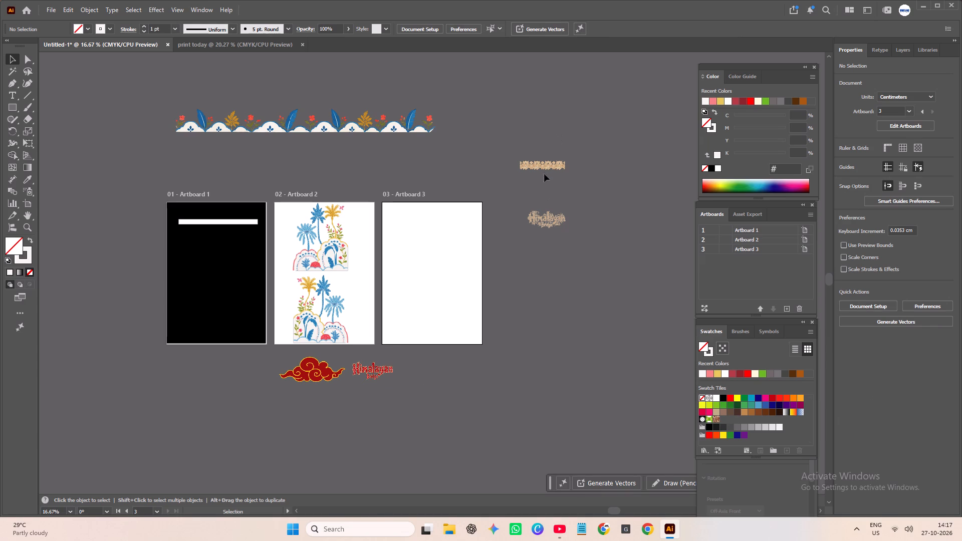
# Enlarge the beige paisley border proportionally to about three times its size and position it below Artboard 3, beside the red lettering.
pyautogui.click(548, 160)
pyautogui.moveTo(552, 164); pyautogui.dragTo(426, 254)
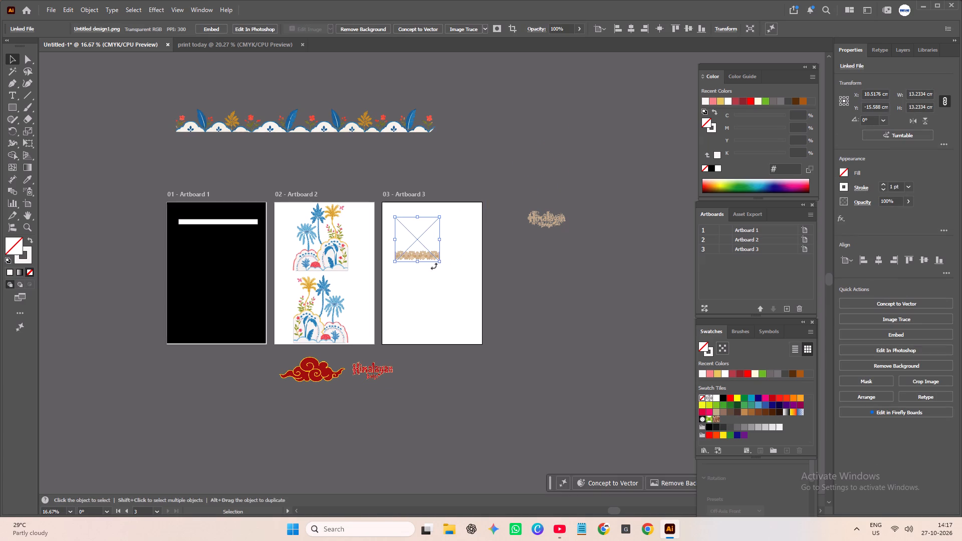
pyautogui.keyDown('shift'); pyautogui.moveTo(440, 259); pyautogui.dragTo(460, 288); pyautogui.keyUp('shift')
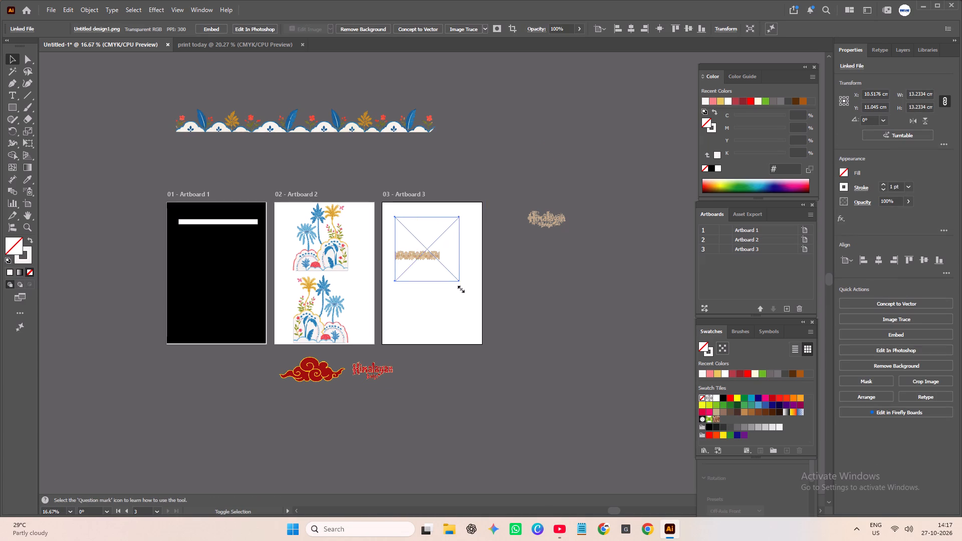
pyautogui.keyDown('shift'); pyautogui.moveTo(460, 288); pyautogui.dragTo(541, 372); pyautogui.keyUp('shift')
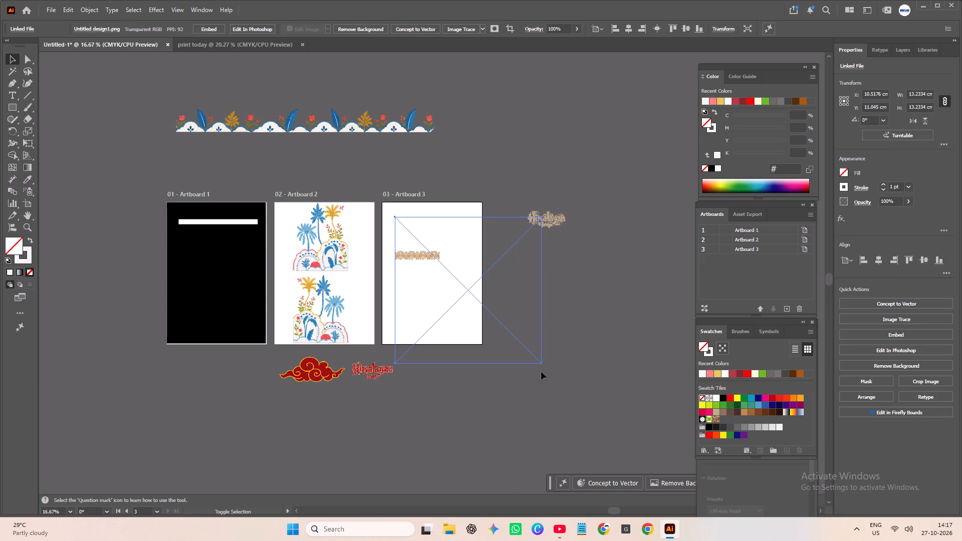
pyautogui.moveTo(514, 349); pyautogui.dragTo(538, 388)
pyautogui.click(599, 363)
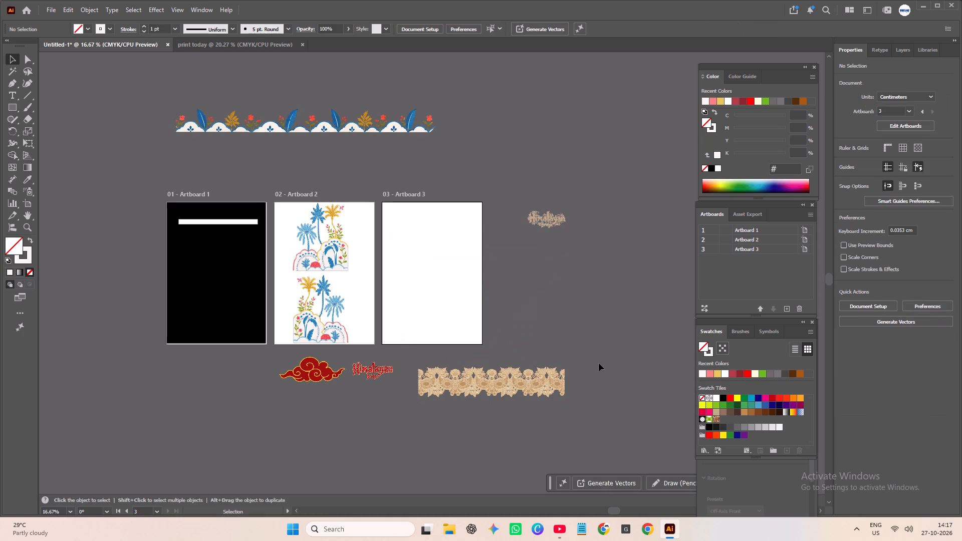
# Examine the enlarged beige paisley border up close to judge its image quality and edge detail.
pyautogui.keyDown('alt'); pyautogui.scroll(5, 508, 369); pyautogui.keyUp('alt')
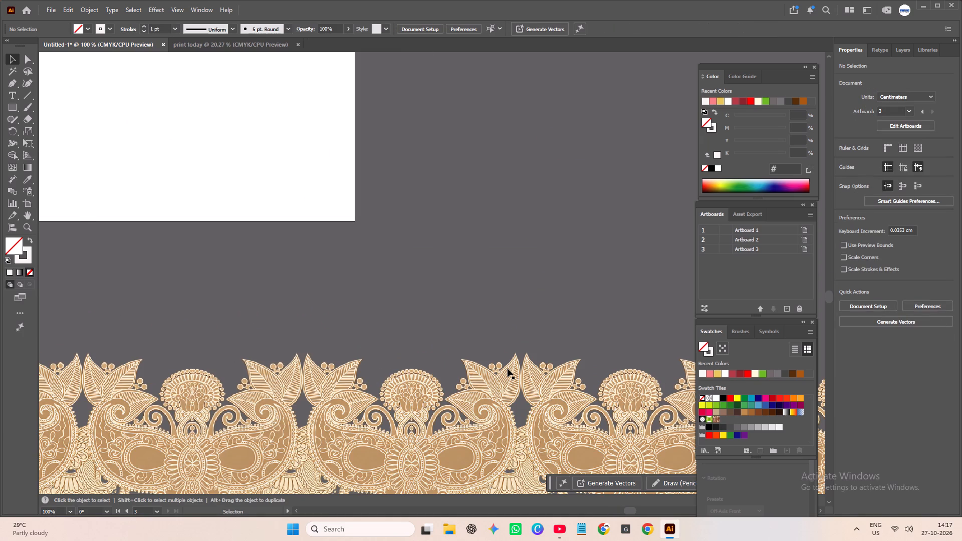
pyautogui.keyDown('alt'); pyautogui.scroll(3, 503, 396); pyautogui.keyUp('alt')
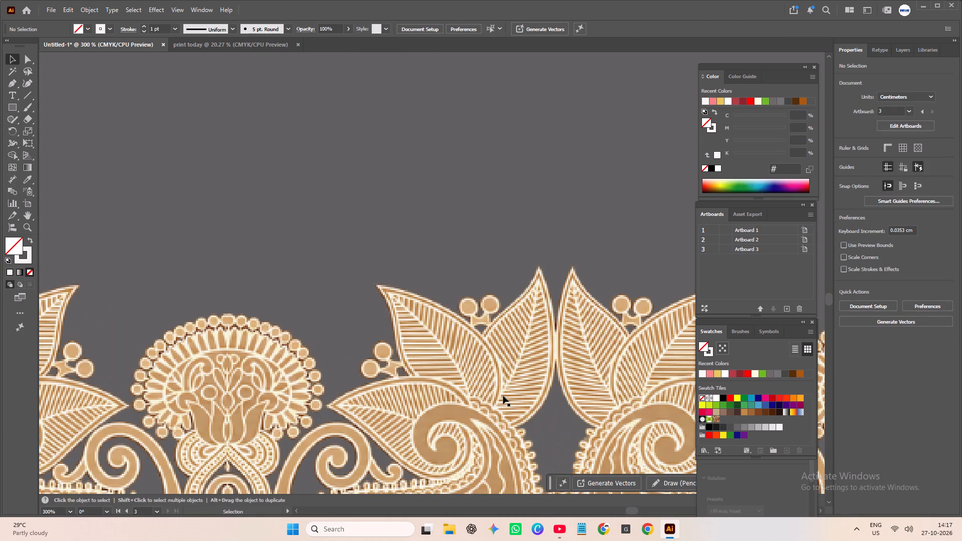
pyautogui.keyDown('alt'); pyautogui.scroll(-3, 503, 396); pyautogui.keyUp('alt')
pyautogui.scroll(-3, 488, 398)
pyautogui.keyDown('alt'); pyautogui.scroll(4, 317, 383); pyautogui.keyUp('alt')
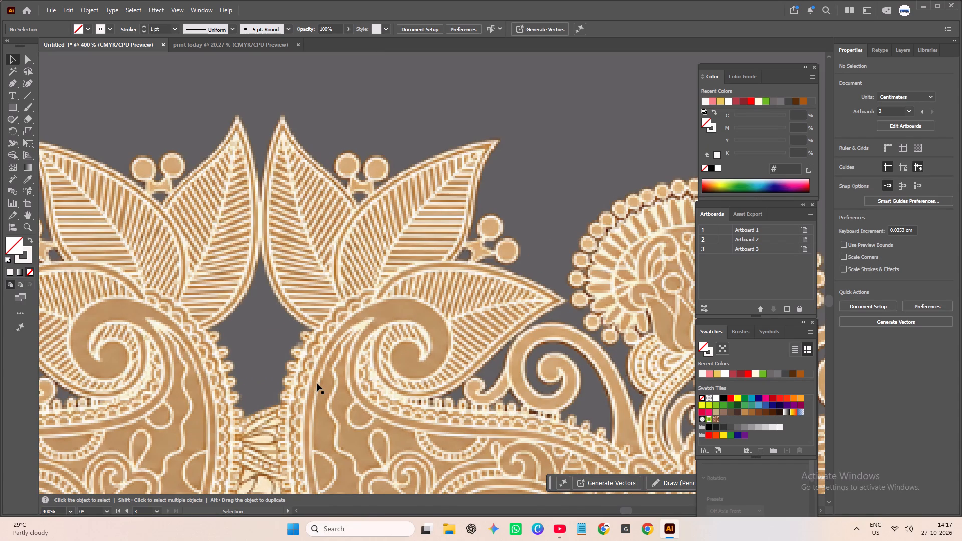
pyautogui.keyDown('alt'); pyautogui.scroll(-5, 317, 383); pyautogui.keyUp('alt')
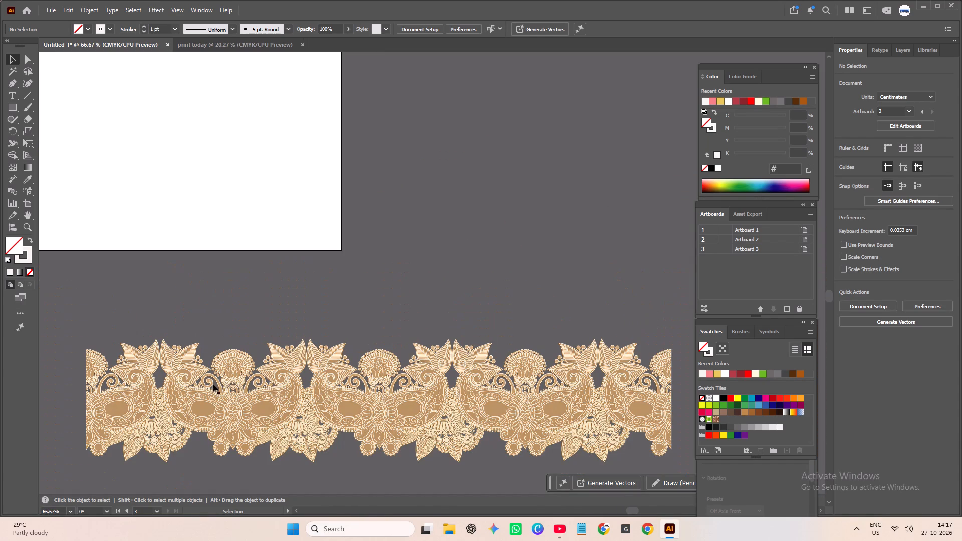
pyautogui.keyDown('alt'); pyautogui.scroll(4, 196, 384); pyautogui.keyUp('alt')
pyautogui.keyDown('alt'); pyautogui.scroll(-3, 196, 384); pyautogui.keyUp('alt')
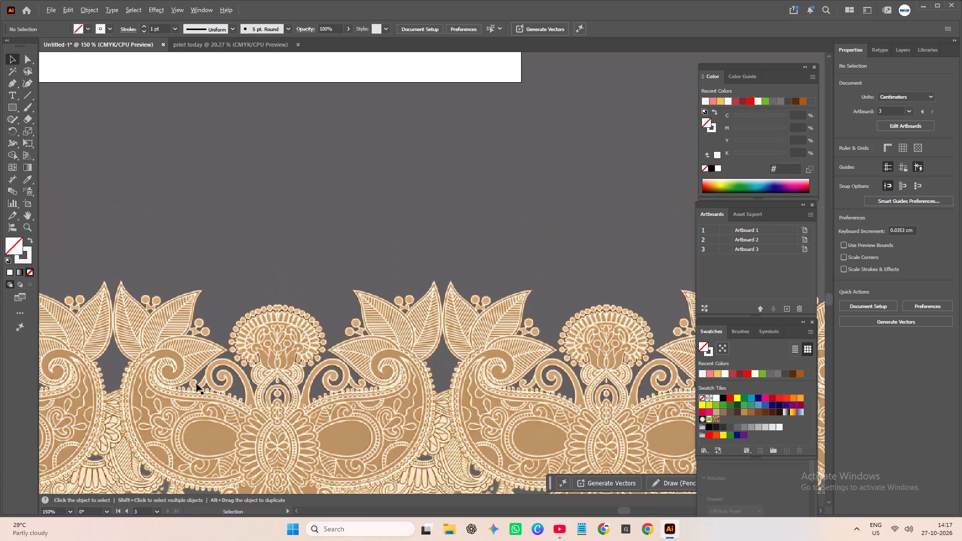
pyautogui.keyDown('alt'); pyautogui.scroll(-2, 196, 384); pyautogui.keyUp('alt')
pyautogui.keyDown('alt'); pyautogui.scroll(5, 276, 383); pyautogui.keyUp('alt')
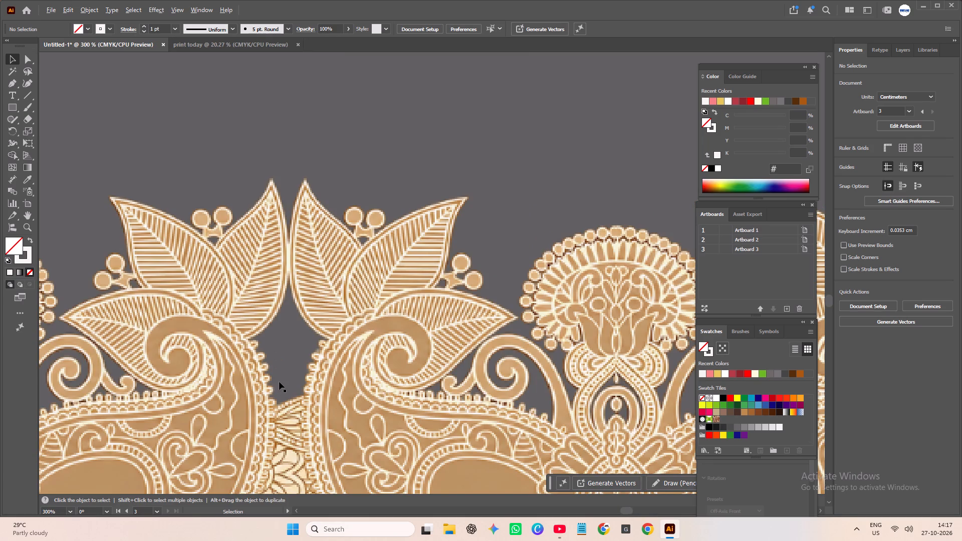
pyautogui.keyDown('alt'); pyautogui.scroll(-4, 279, 382); pyautogui.keyUp('alt')
# Switch to File Explorer, open Untitled design1 from the Downloads folder and inspect the border's detail at high magnification.
pyautogui.click(450, 526)
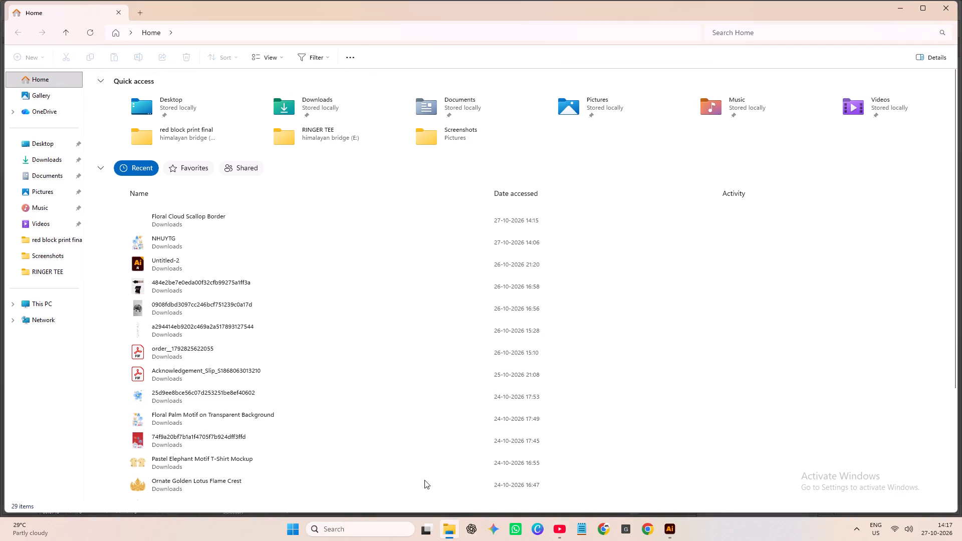
pyautogui.click(30, 161)
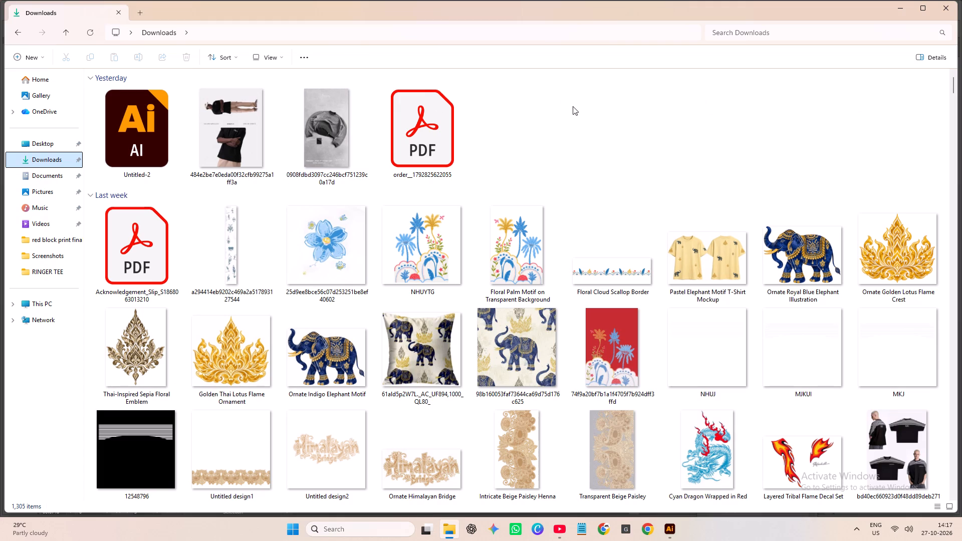
pyautogui.click(578, 106)
pyautogui.scroll(-1, 496, 254)
pyautogui.doubleClick(202, 247)
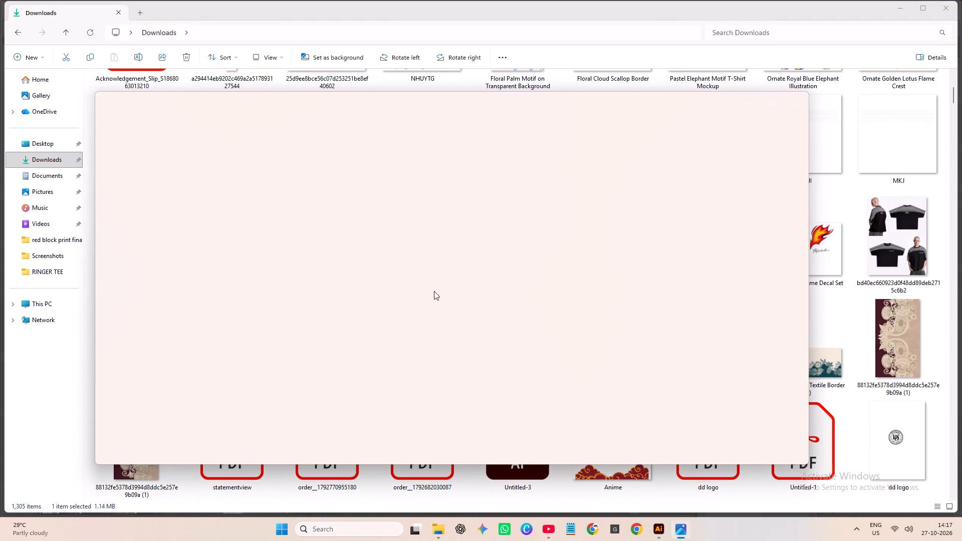
pyautogui.keyDown('alt'); pyautogui.scroll(8, 477, 389); pyautogui.keyUp('alt')
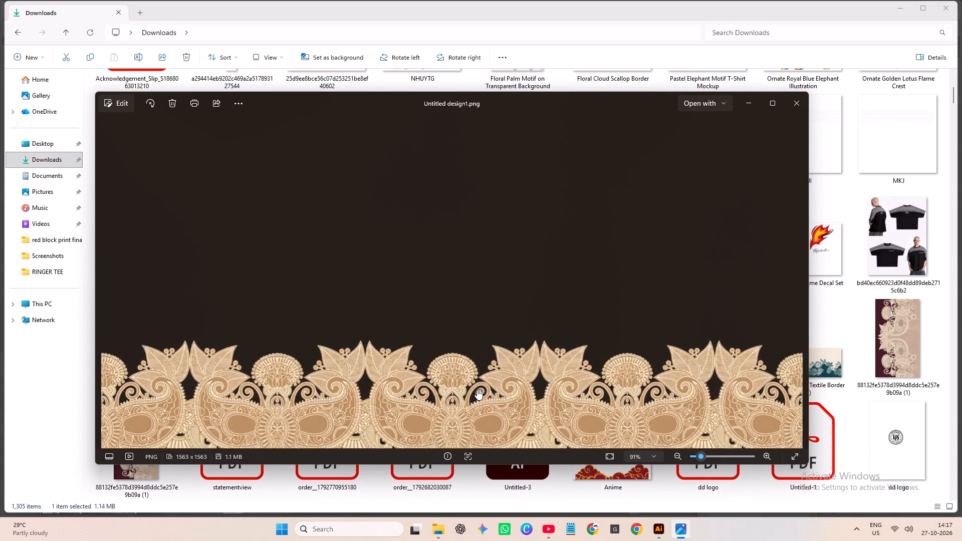
pyautogui.keyDown('alt'); pyautogui.scroll(13, 477, 389); pyautogui.keyUp('alt')
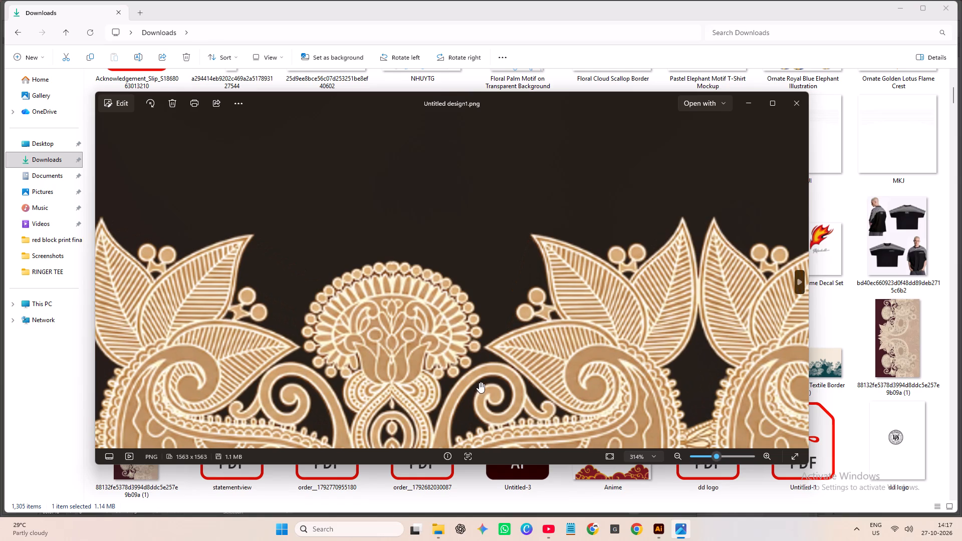
pyautogui.keyDown('alt'); pyautogui.scroll(-12, 479, 382); pyautogui.keyUp('alt')
pyautogui.keyDown('alt'); pyautogui.scroll(1, 479, 373); pyautogui.keyUp('alt')
pyautogui.keyDown('alt'); pyautogui.scroll(-2, 479, 373); pyautogui.keyUp('alt')
pyautogui.click(792, 108)
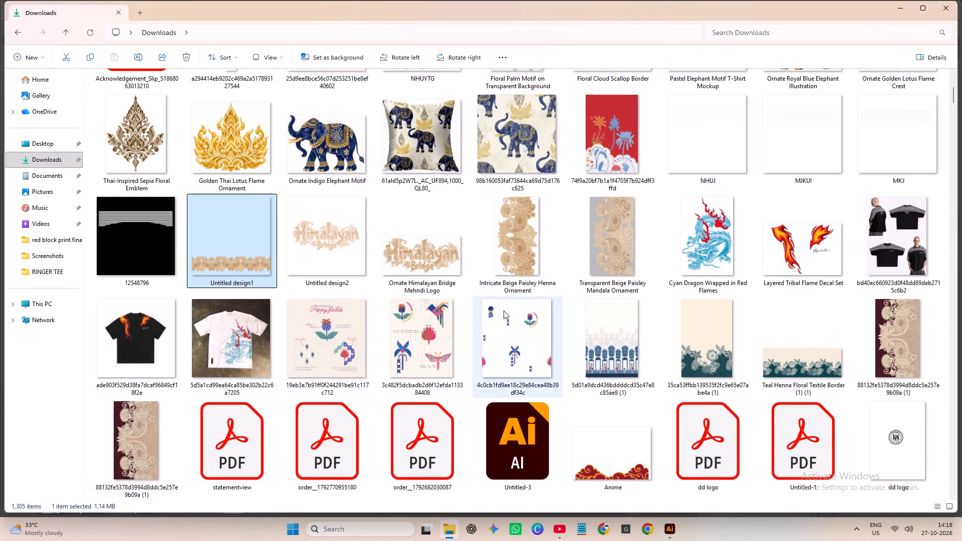
# Open the Intricate Beige Paisley Henna Ornament image from Downloads and inspect its detail at high magnification.
pyautogui.doubleClick(526, 254)
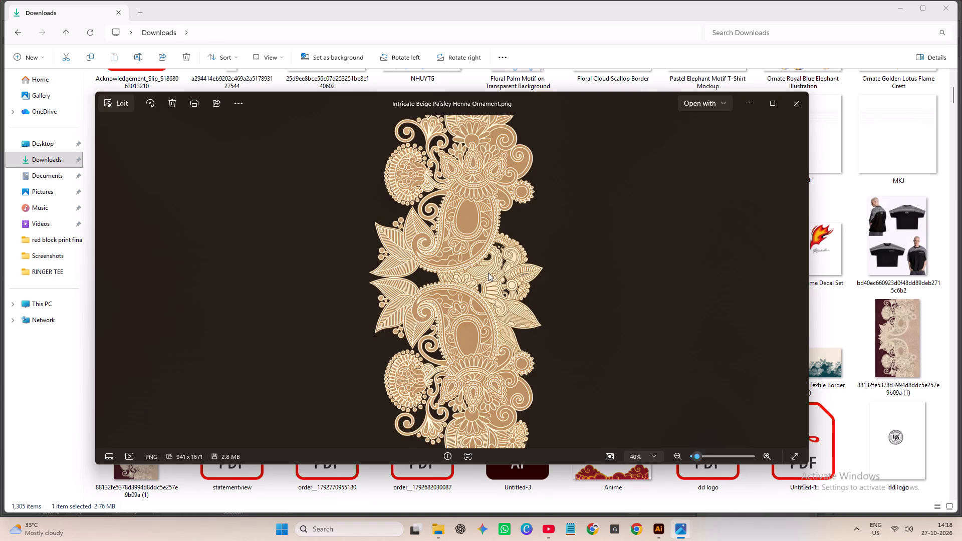
pyautogui.keyDown('alt'); pyautogui.scroll(14, 488, 273); pyautogui.keyUp('alt')
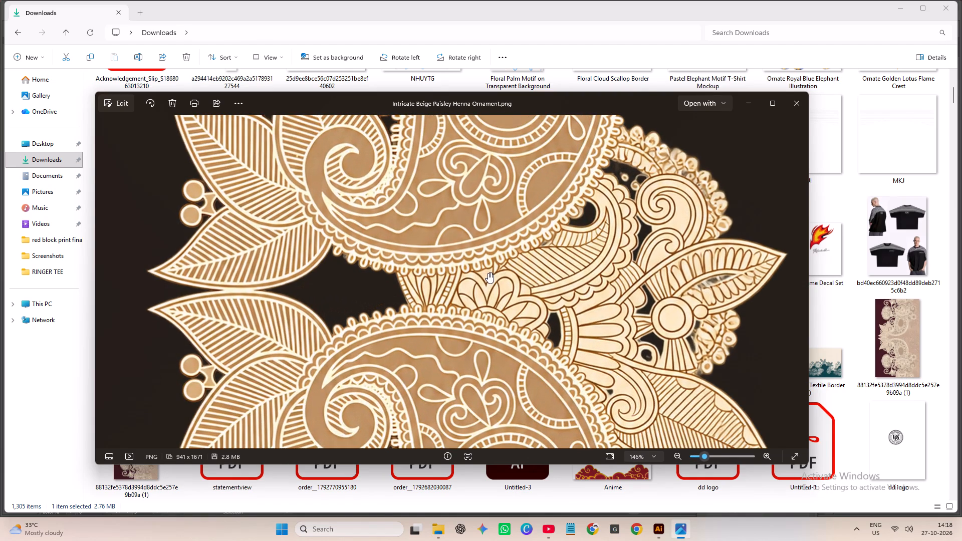
pyautogui.keyDown('alt'); pyautogui.scroll(-19, 488, 273); pyautogui.keyUp('alt')
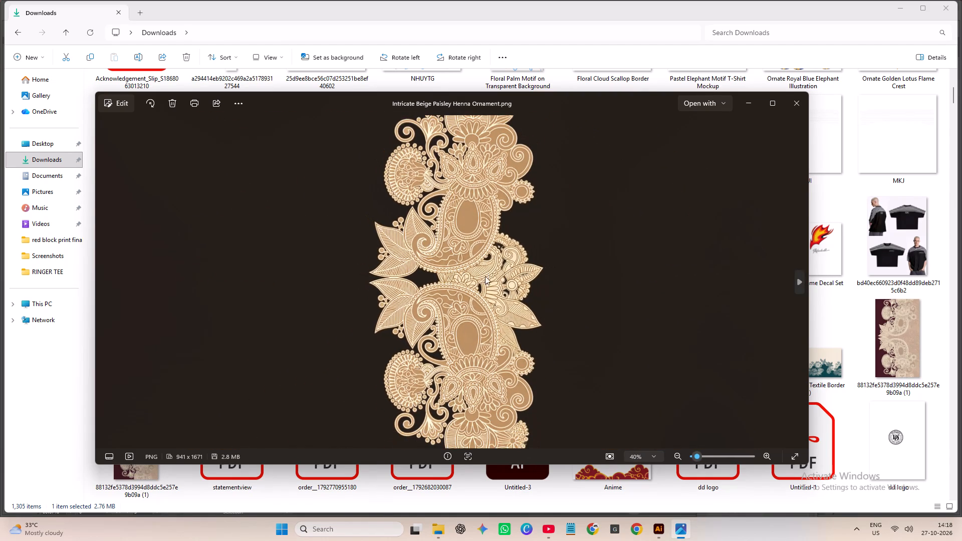
pyautogui.click(790, 105)
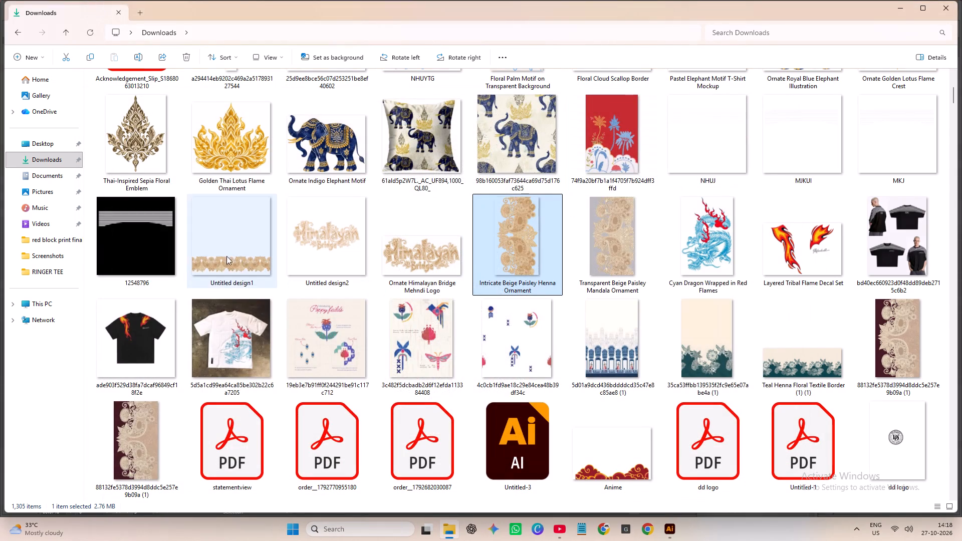
# View Untitled design1 again to compare its border detail with the paisley henna ornament.
pyautogui.doubleClick(215, 253)
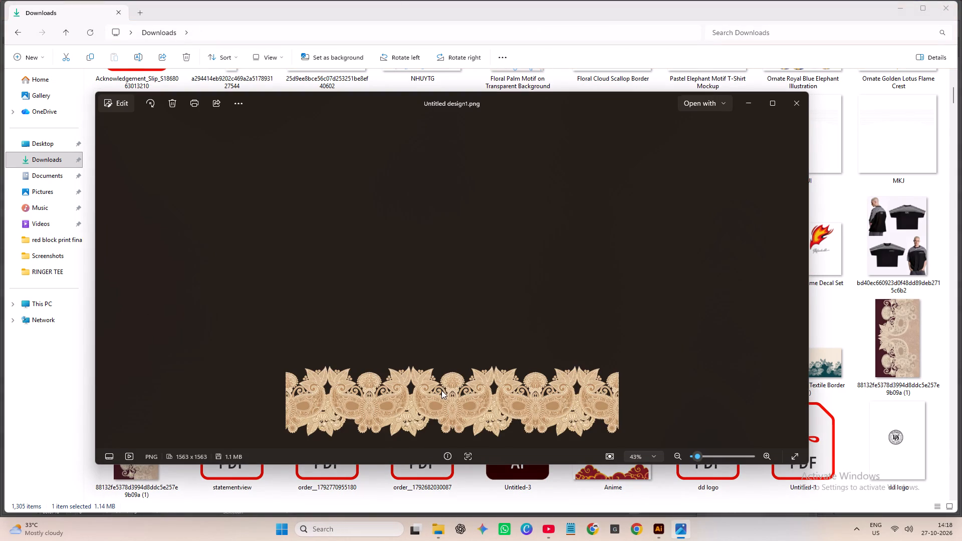
pyautogui.keyDown('alt'); pyautogui.scroll(5, 441, 391); pyautogui.keyUp('alt')
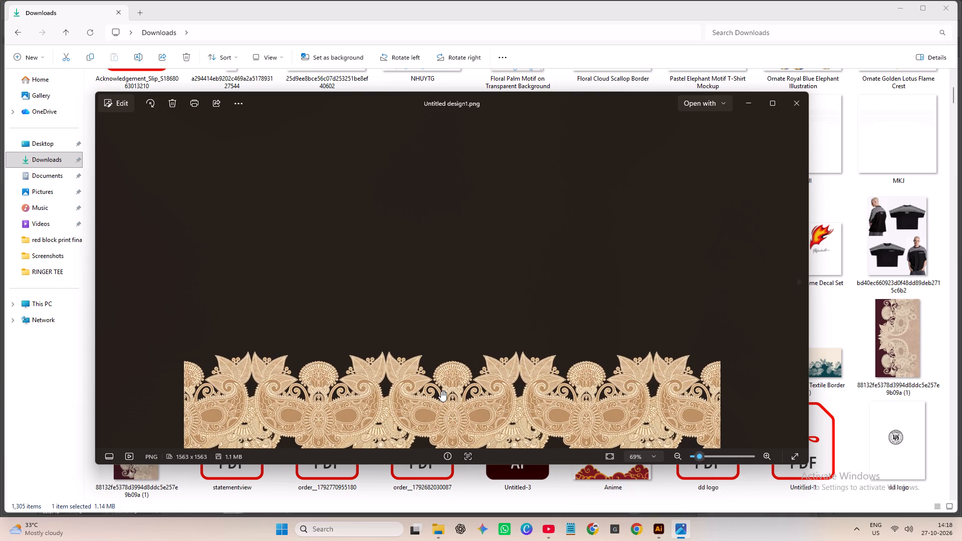
pyautogui.scroll(-5, 441, 391)
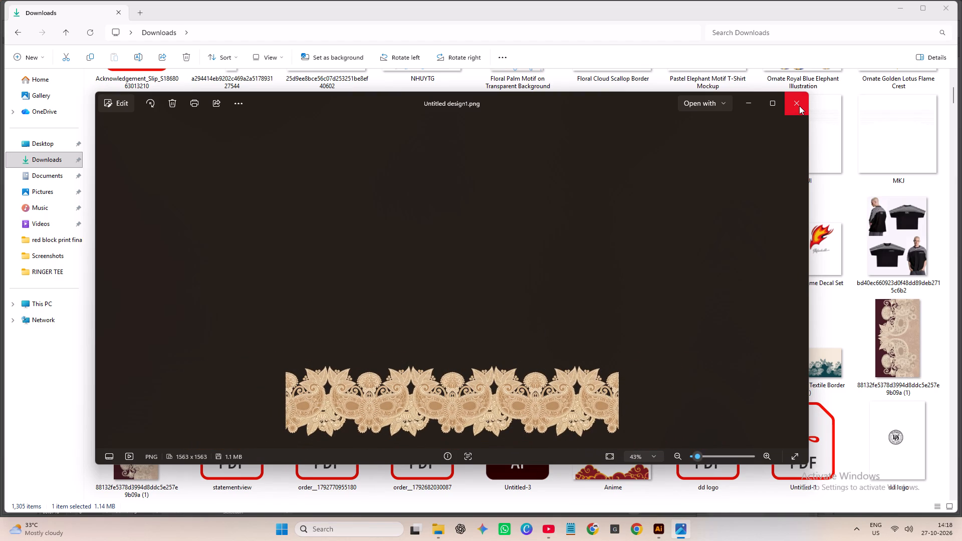
pyautogui.click(799, 106)
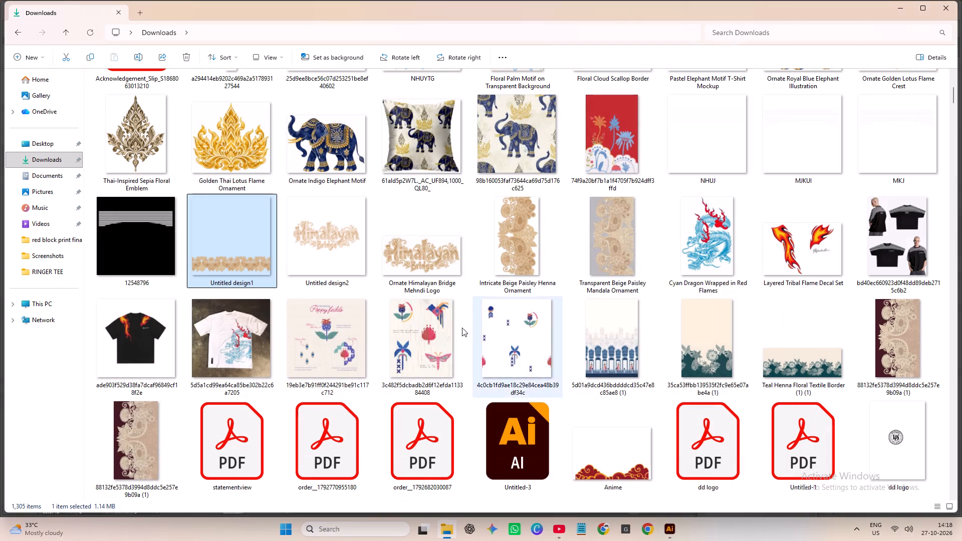
# Switch to the Chrome window with the open Google Search page and start a new search there.
pyautogui.click(651, 531)
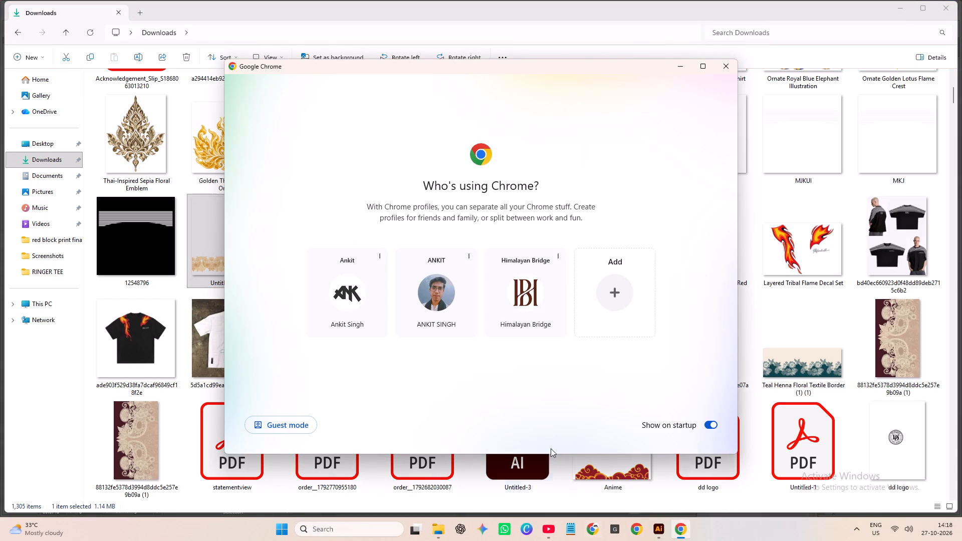
pyautogui.click(597, 540)
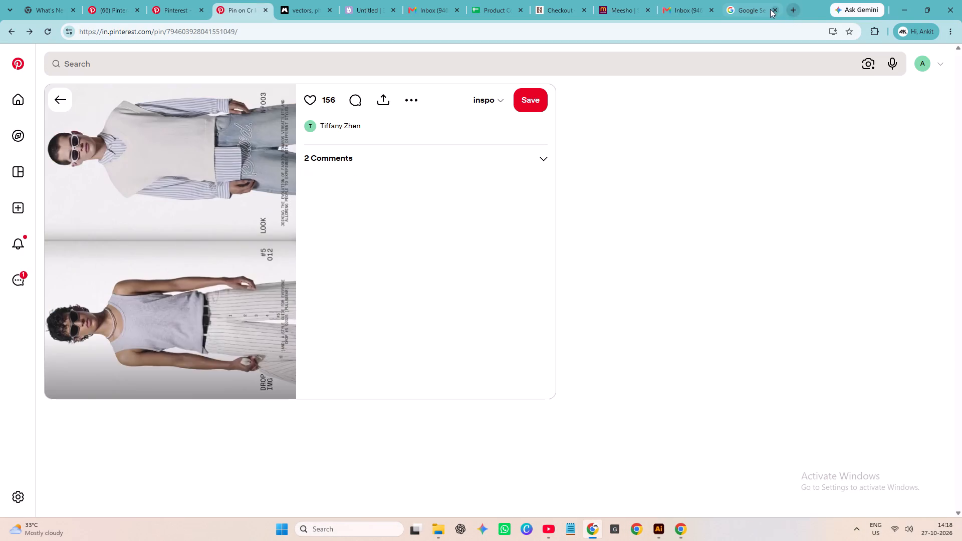
pyautogui.click(741, 8)
pyautogui.click(345, 71)
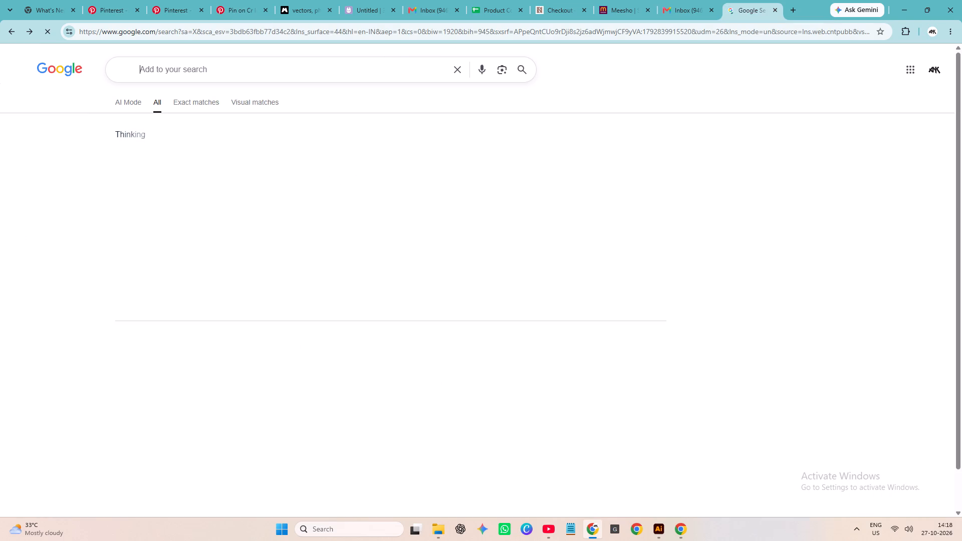
# Search Google for "image upscale".
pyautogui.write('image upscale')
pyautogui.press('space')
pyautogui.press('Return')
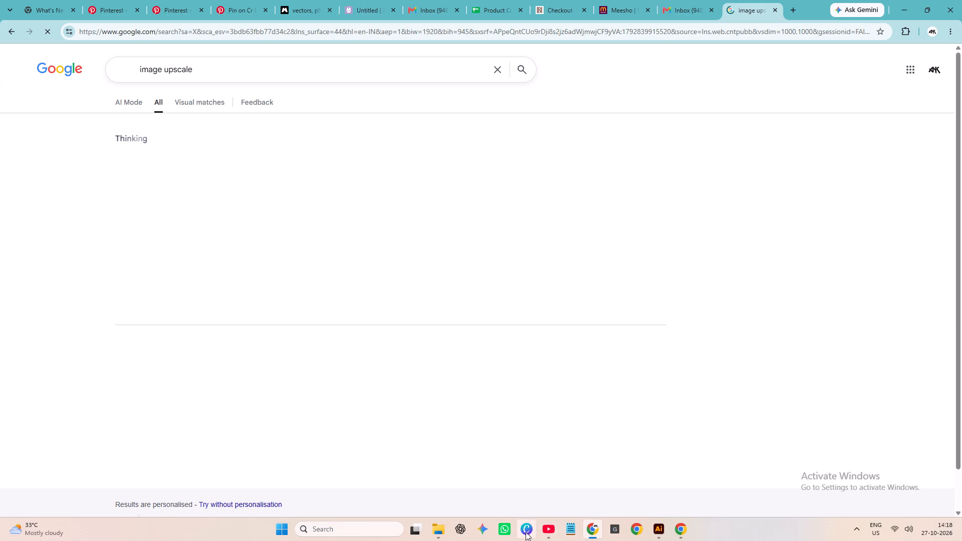
# Switch to WhatsApp.
pyautogui.click(505, 533)
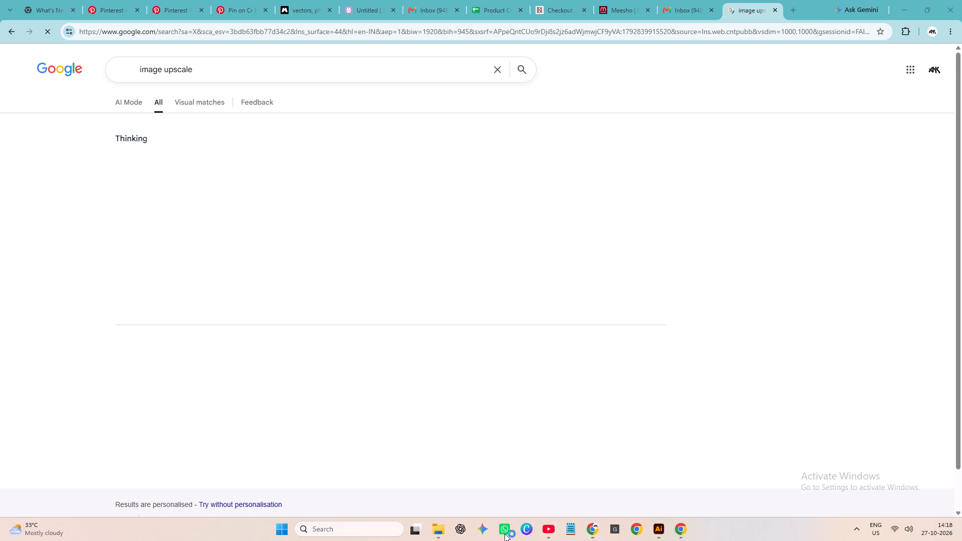
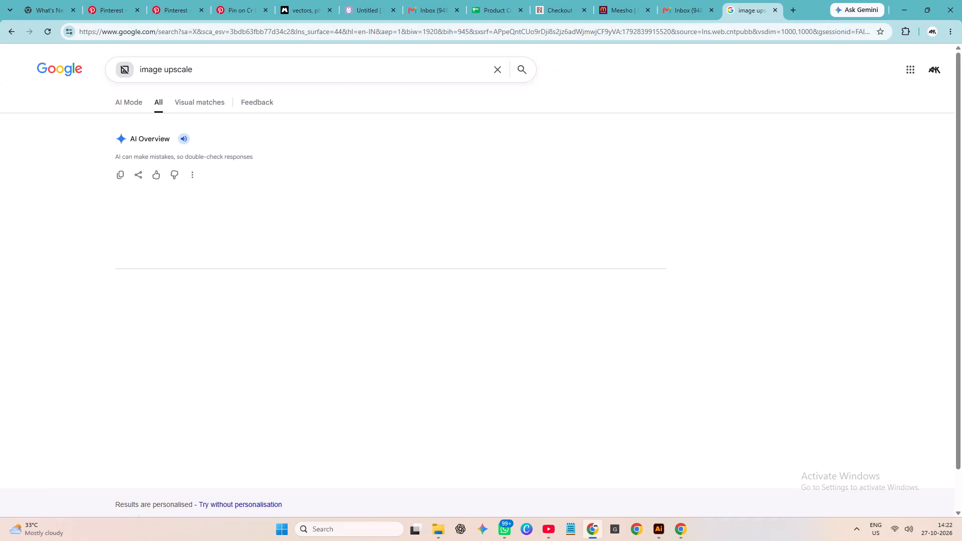
# Clear the "image upscale" query from the Google search box.
pyautogui.click(259, 71)
pyautogui.click(497, 72)
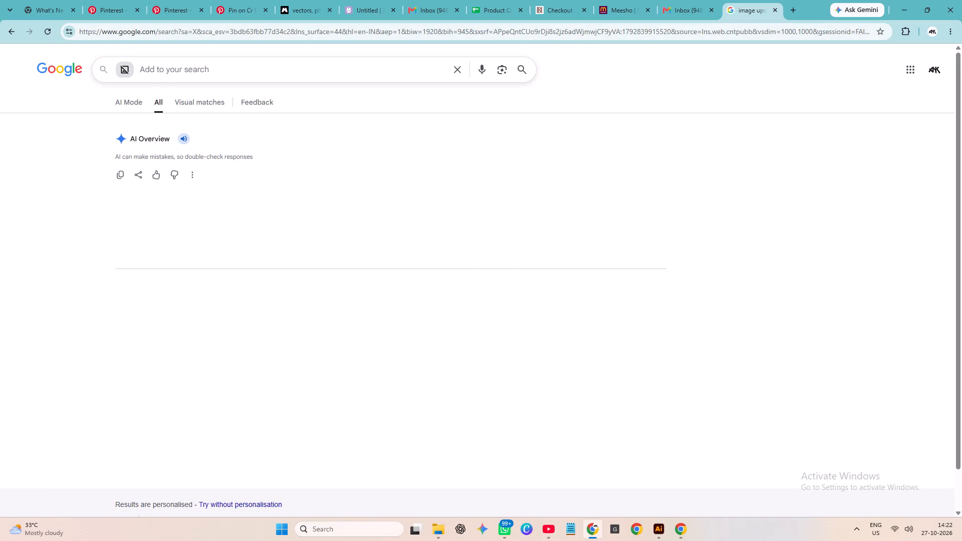
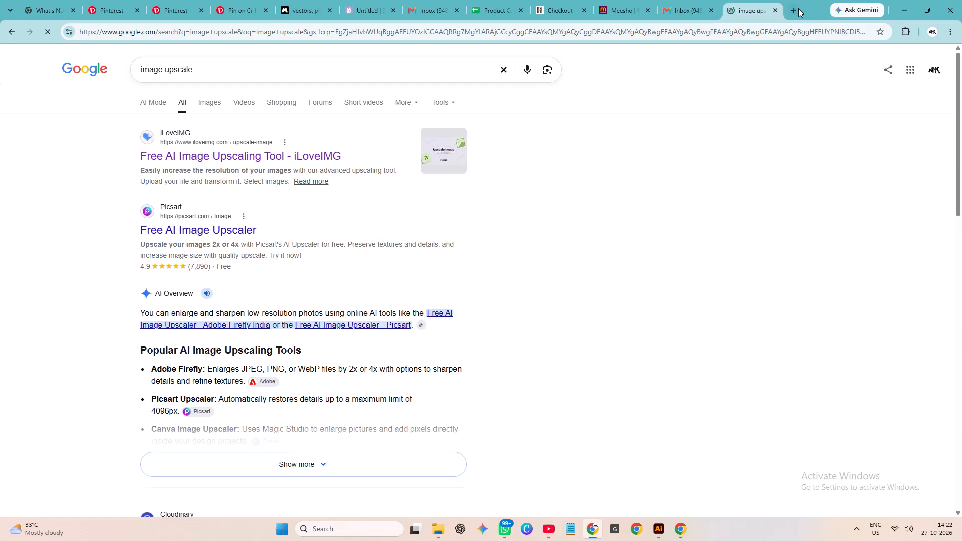
# Open a new browser tab and enter "hood" as the start of a web search.
pyautogui.click(792, 8)
pyautogui.click(586, 29)
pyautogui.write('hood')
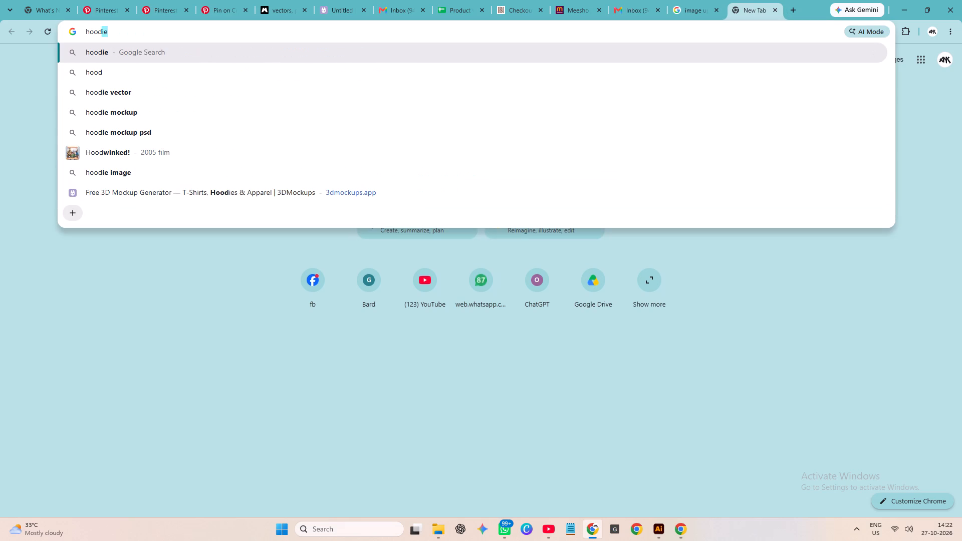